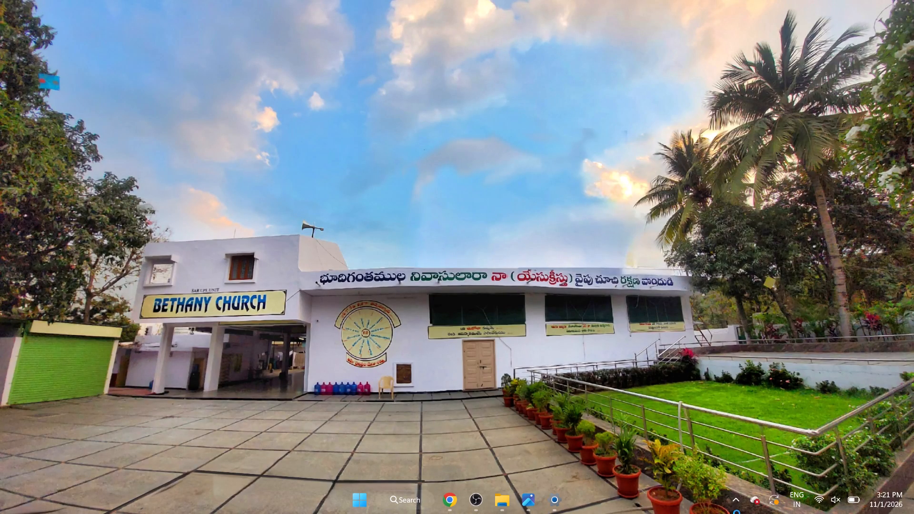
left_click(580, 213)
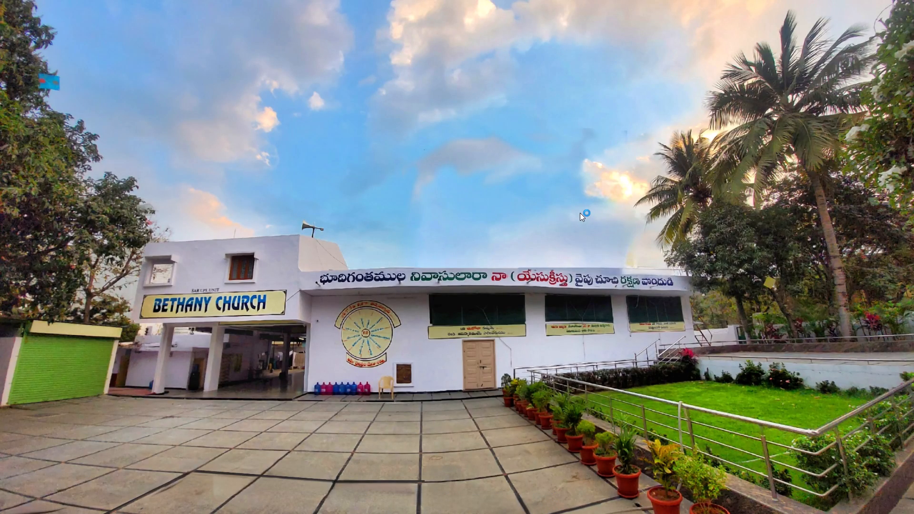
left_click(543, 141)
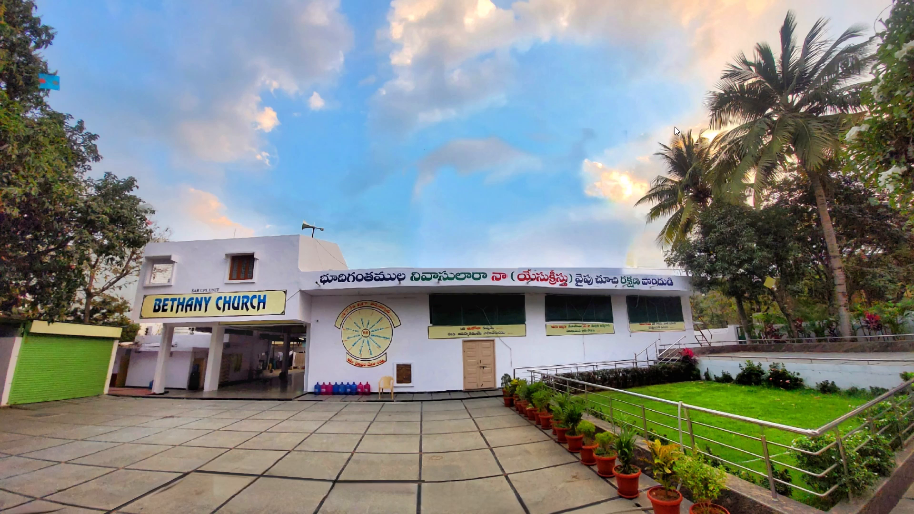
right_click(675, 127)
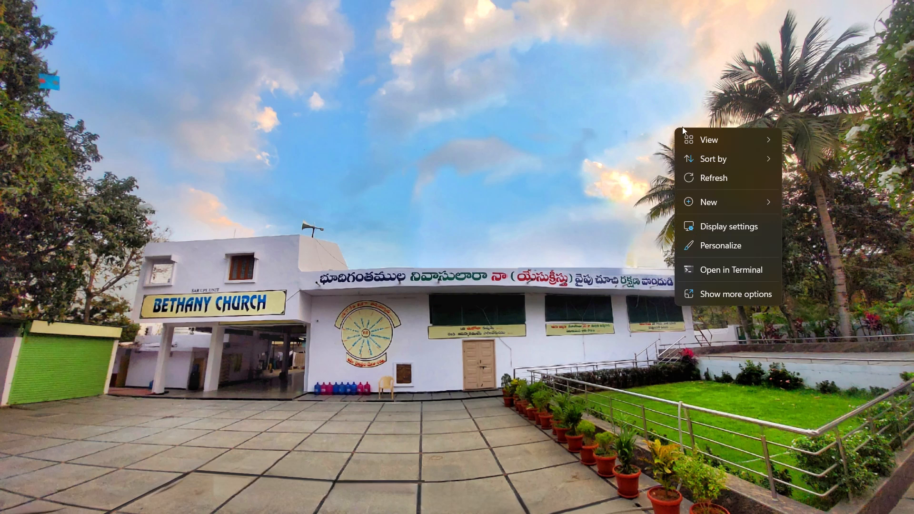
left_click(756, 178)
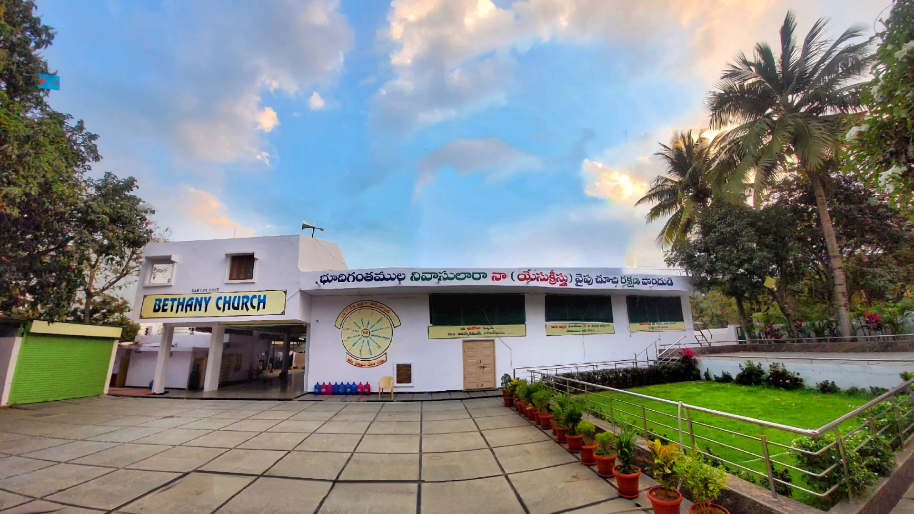
Switch to OBS Studio and check the Worship Time image source by toggling its visibility.
left_click(471, 500)
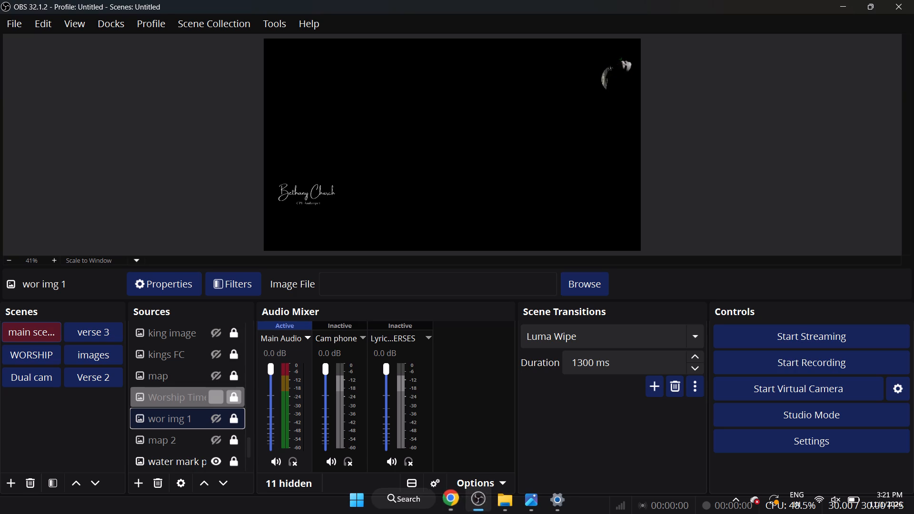
left_click(219, 403)
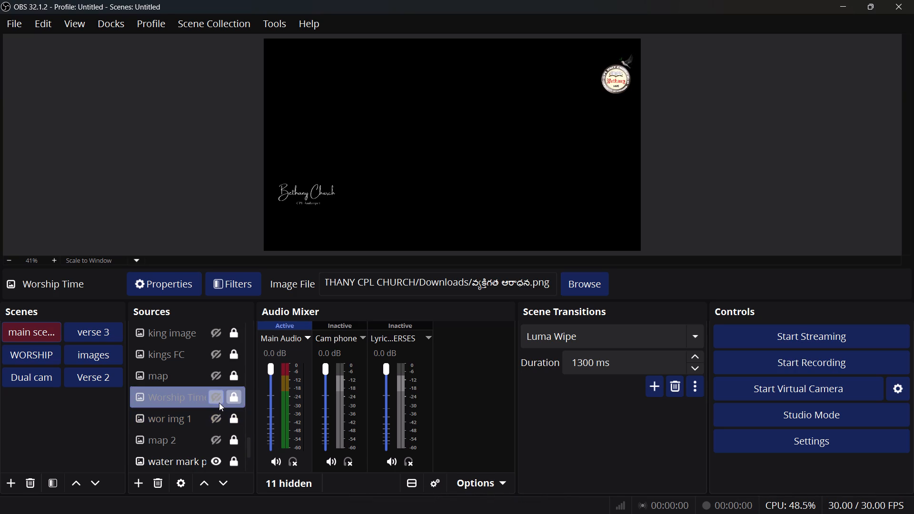
left_click(219, 403)
left_click(215, 395)
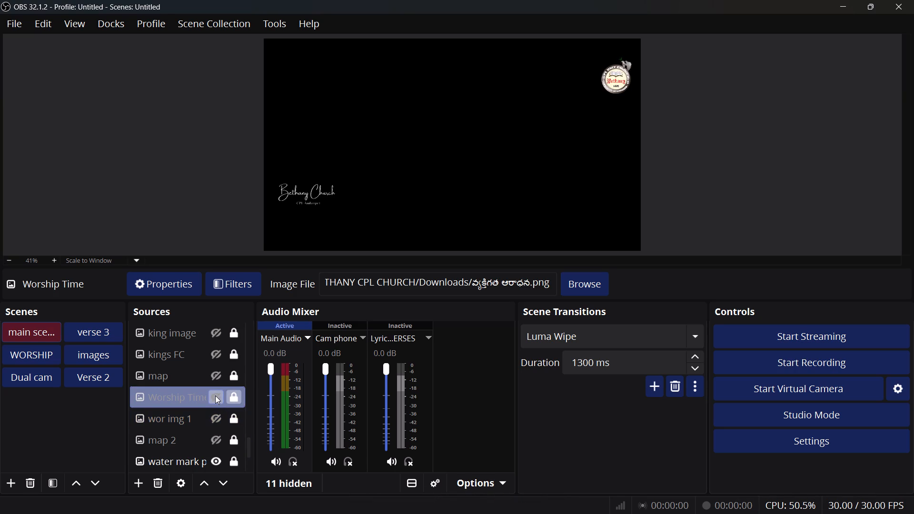
left_click(215, 395)
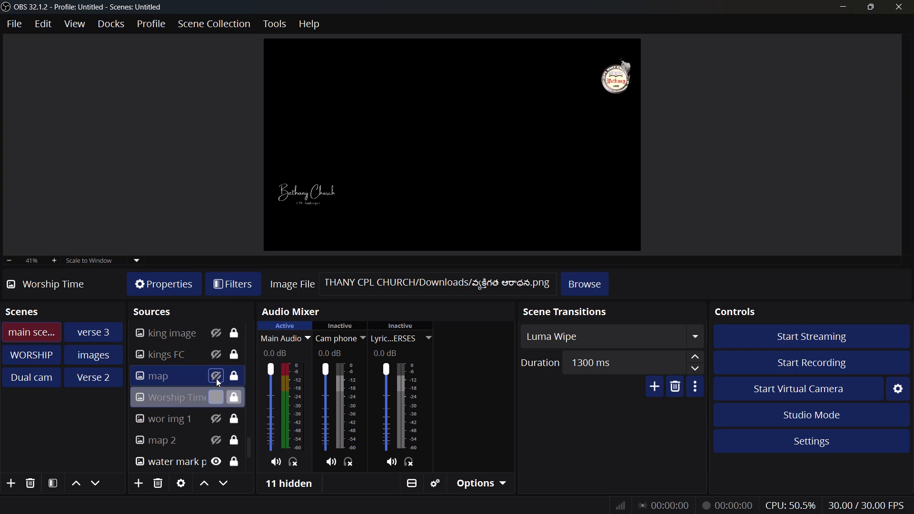
Check the map image source's visibility and image file, and remove the source from the main scene.
left_click(216, 378)
left_click(216, 378)
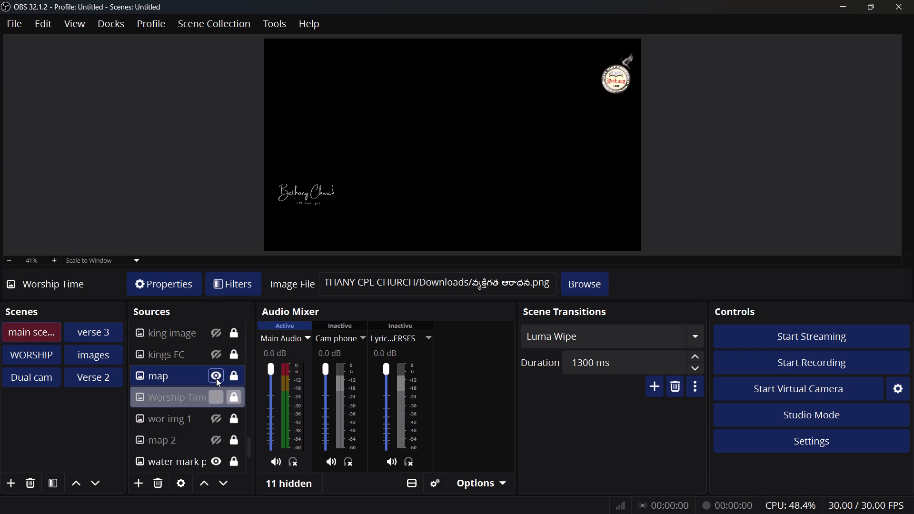
double_click(177, 368)
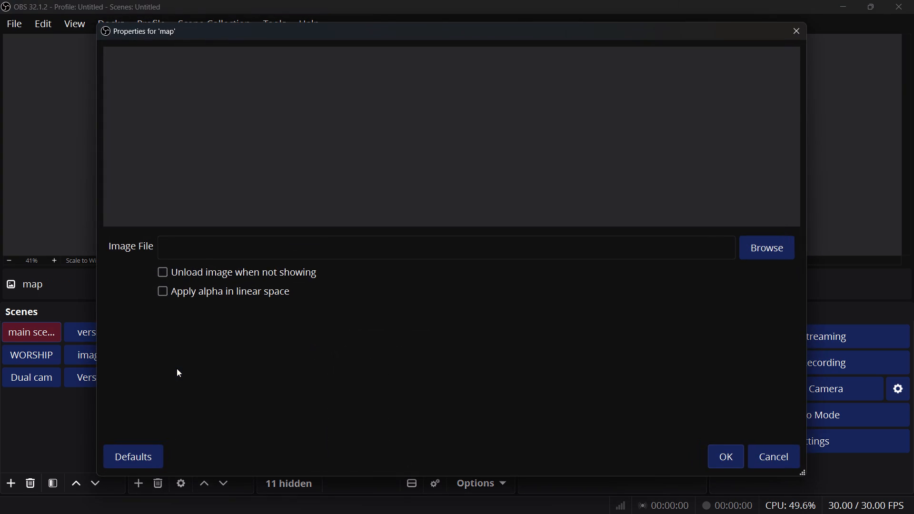
left_click(795, 35)
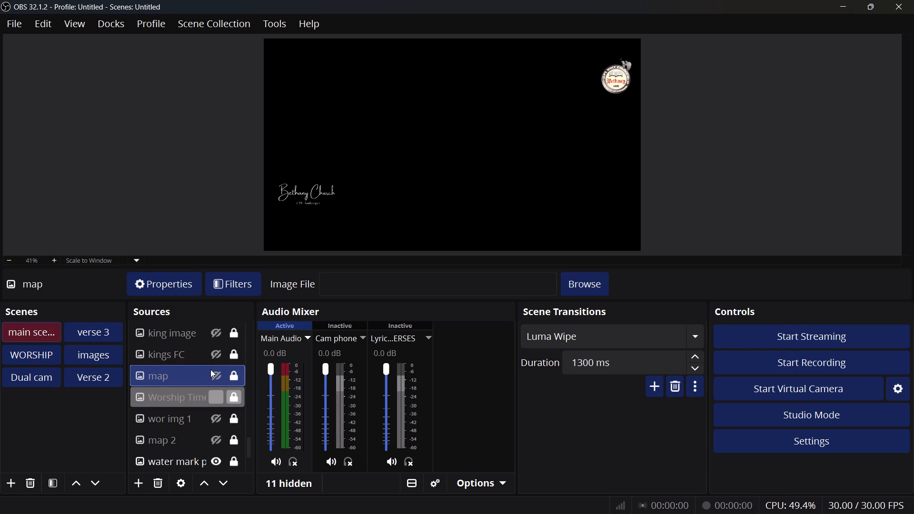
left_click(159, 484)
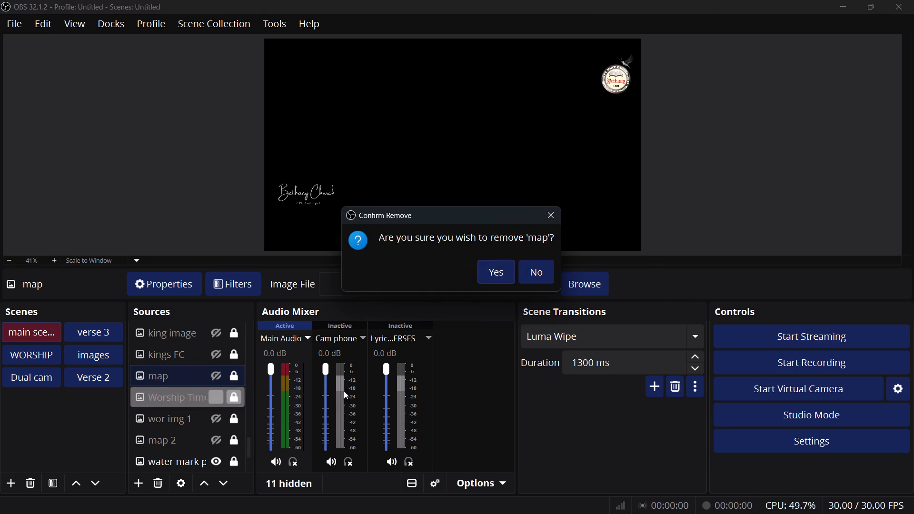
left_click(501, 273)
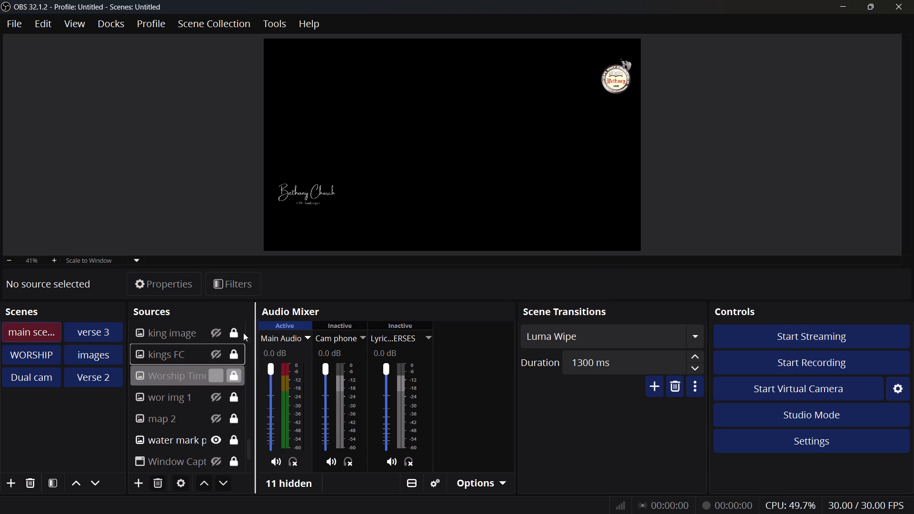
Check the kings FC image source by toggling its visibility and inspecting its image file property.
left_click(217, 357)
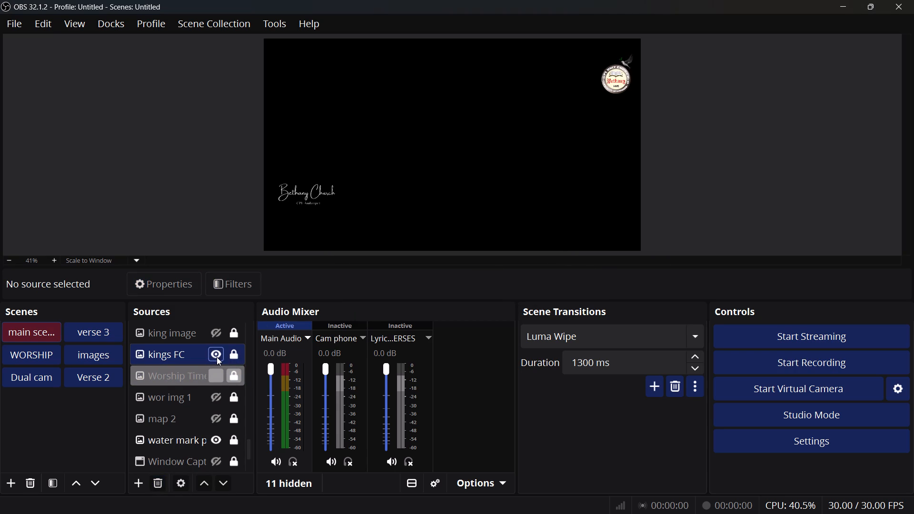
left_click(217, 357)
double_click(184, 355)
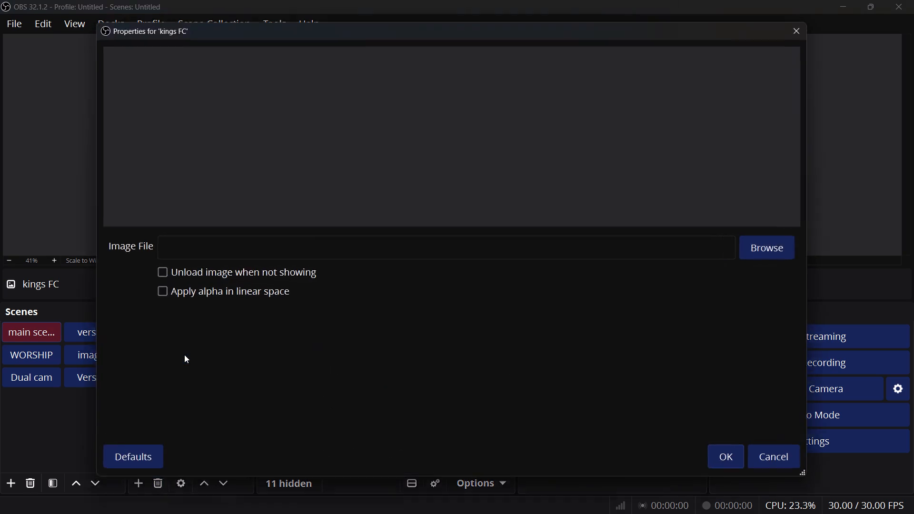
left_click(757, 453)
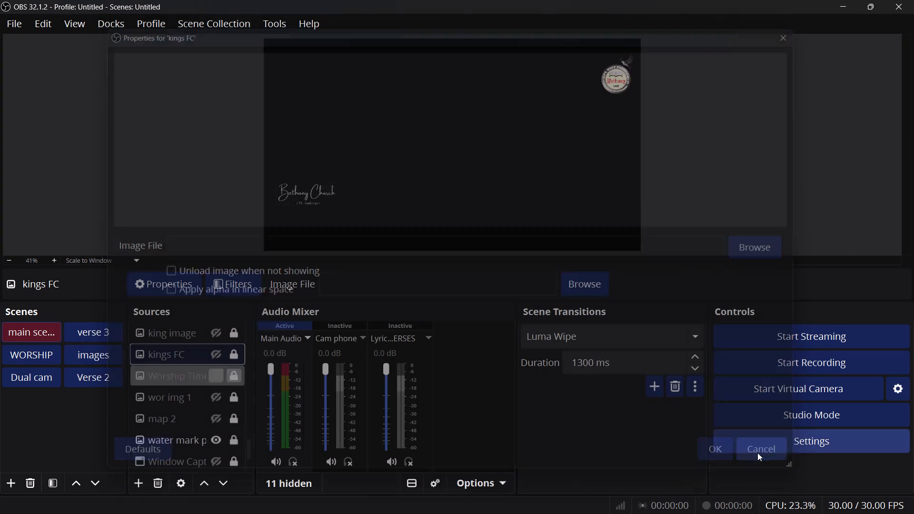
left_click(220, 352)
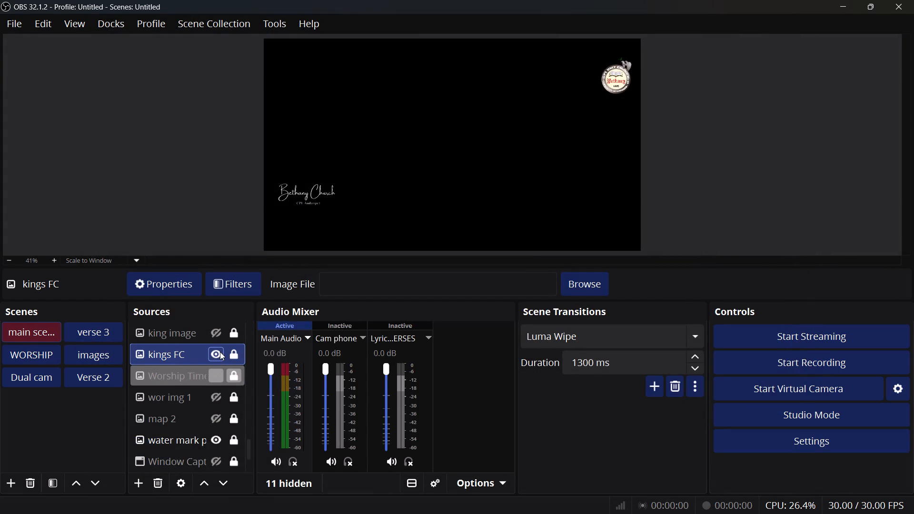
double_click(180, 351)
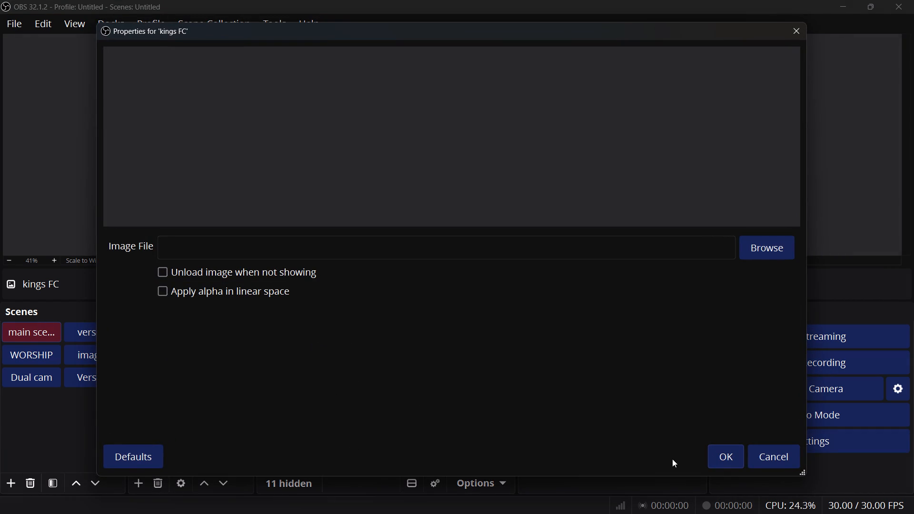
left_click(771, 464)
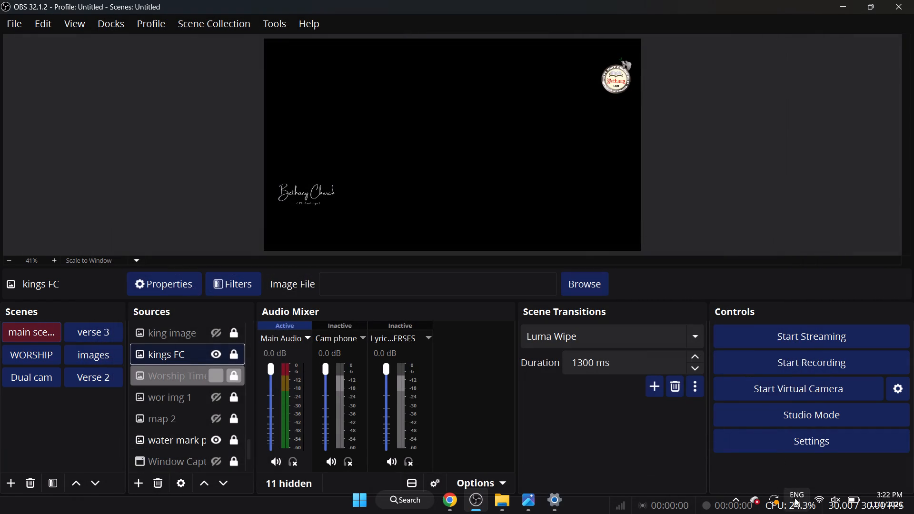
Open the Windows quick settings and access the Wi-Fi network options.
left_click(816, 494)
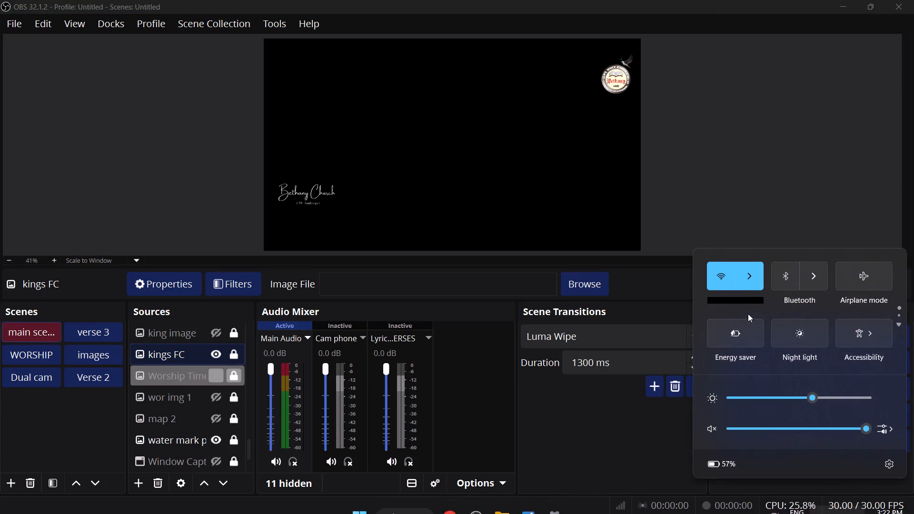
double_click(748, 288)
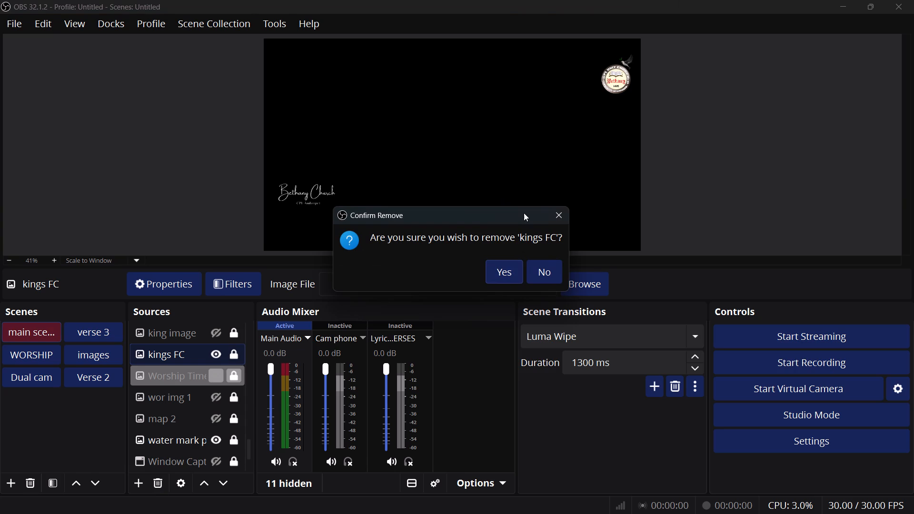
Confirm removing the kings FC image source from the main scene.
left_click(495, 282)
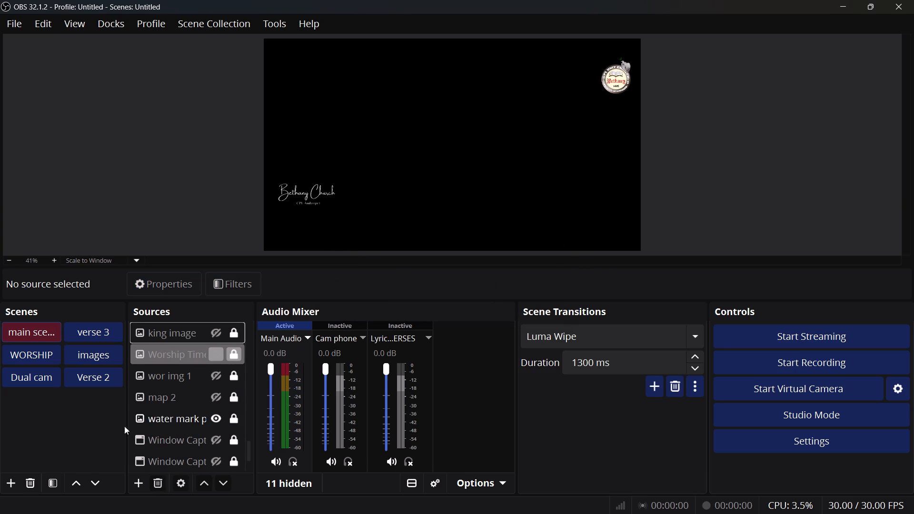
Check the king image source's visibility and image file, and remove the source from the main scene.
scroll(182, 408, "up", 1)
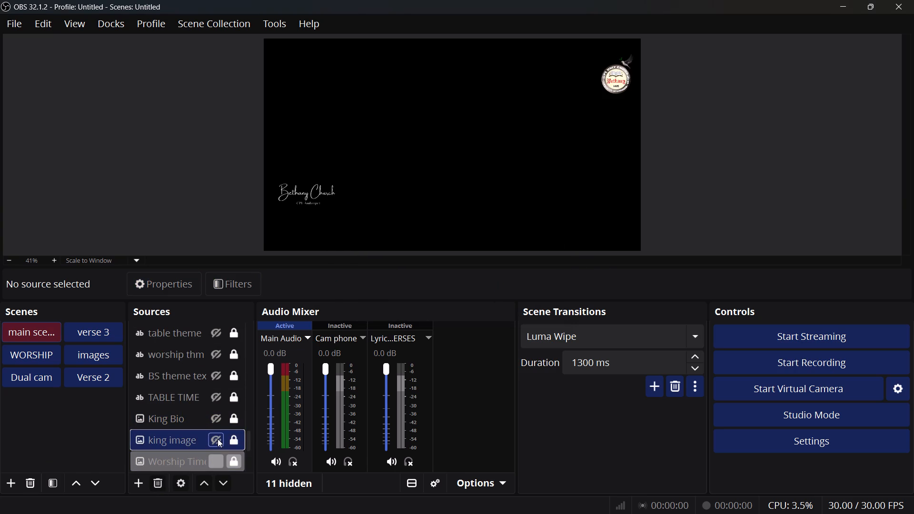
left_click(218, 439)
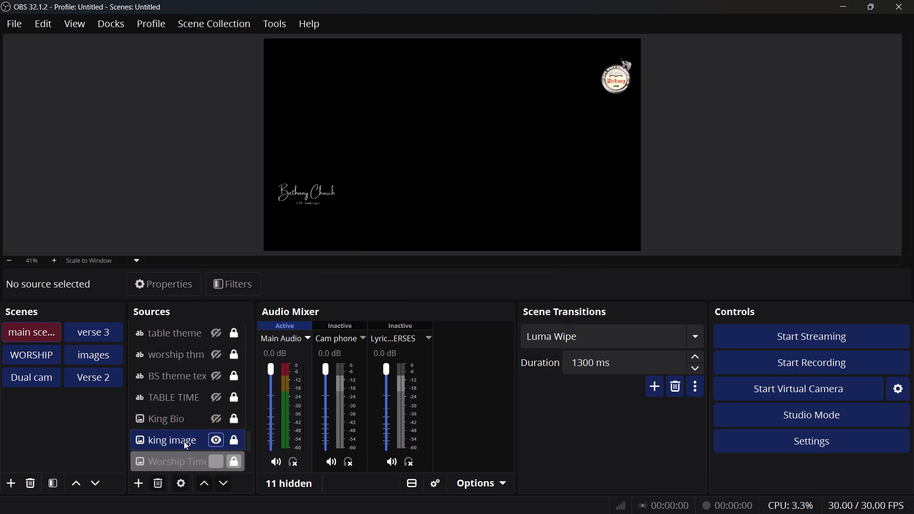
double_click(184, 441)
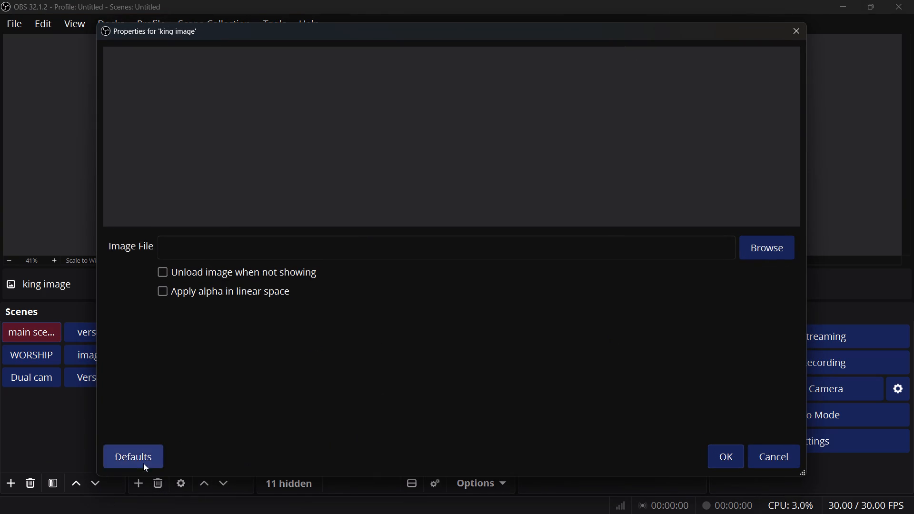
left_click(774, 460)
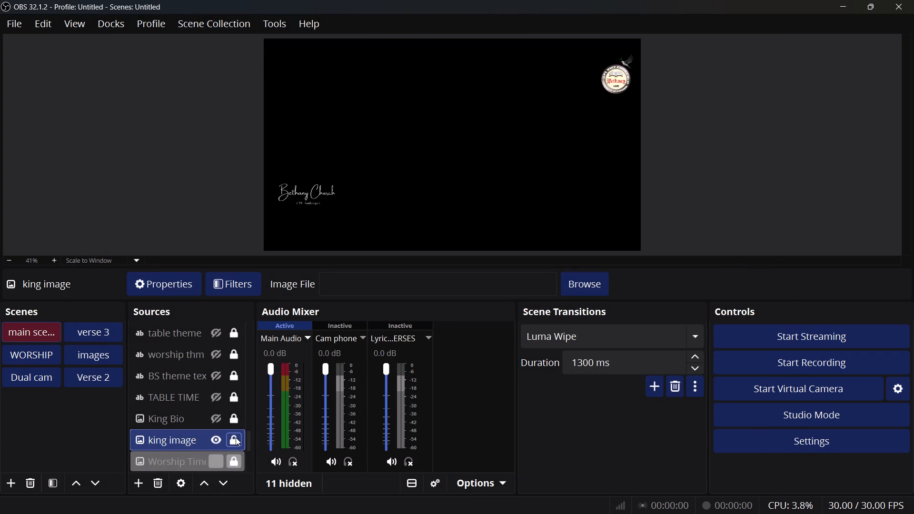
left_click(188, 437)
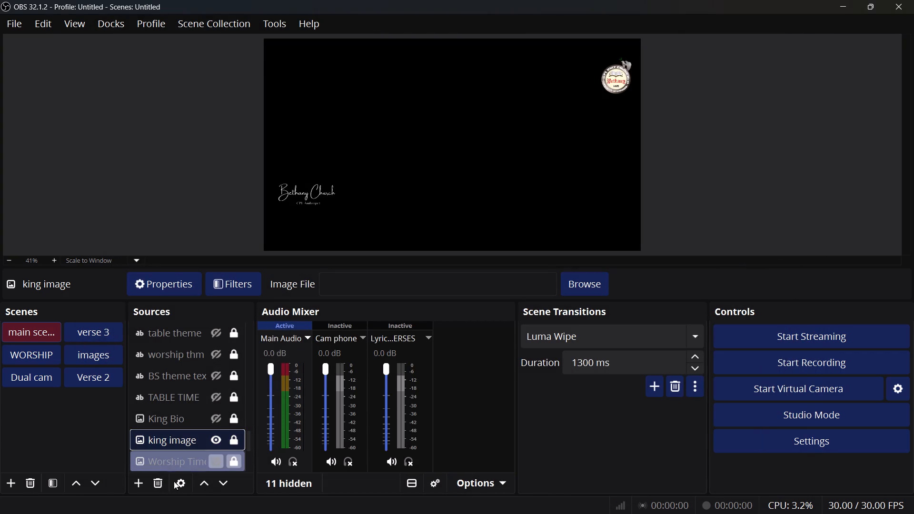
left_click(158, 489)
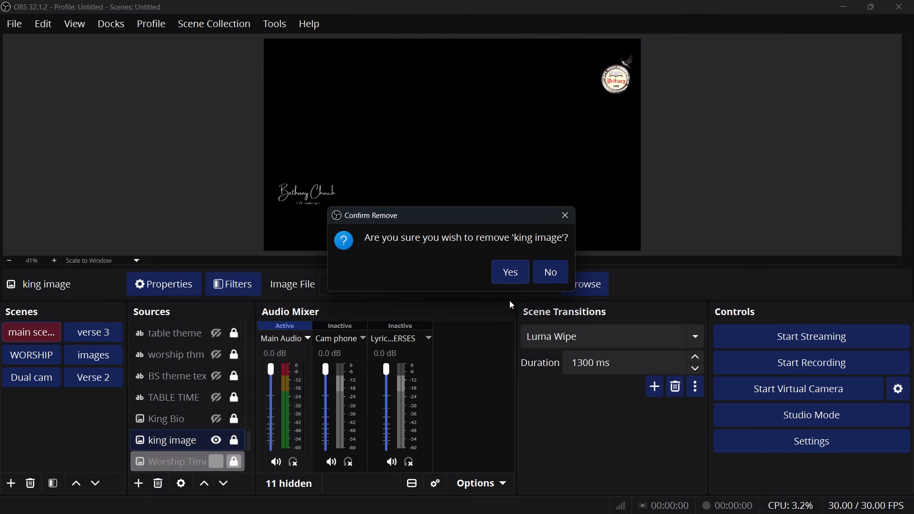
Confirm the removal of the king image source from the main scene.
left_click(519, 272)
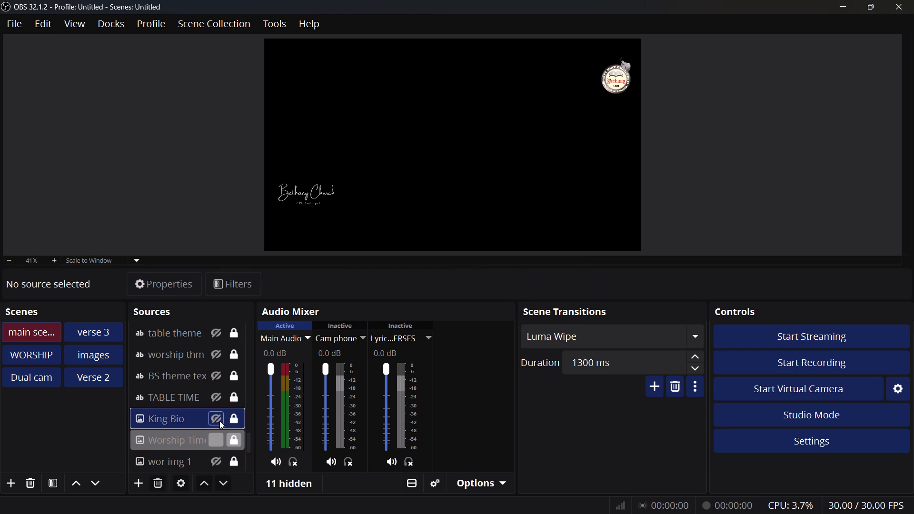
Show the King Bio image source, check its image file in the source properties, and hide the source again.
left_click(219, 421)
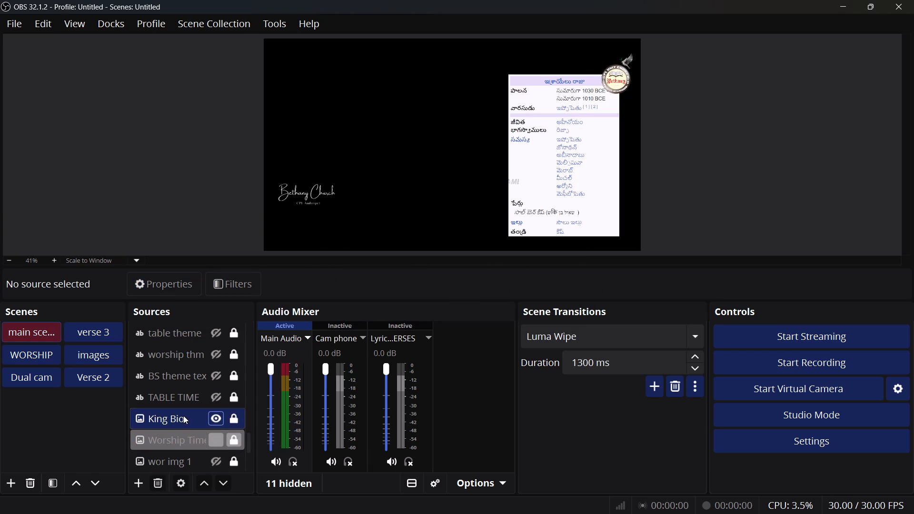
double_click(183, 415)
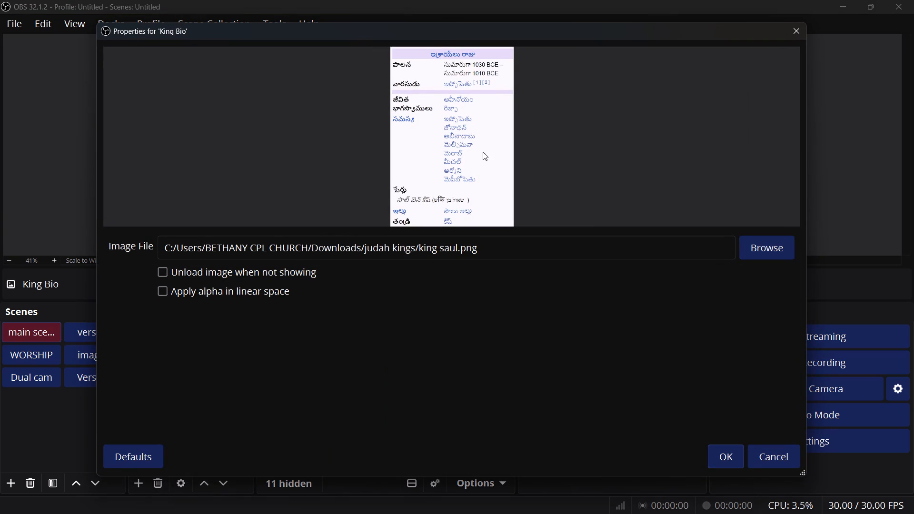
scroll(468, 113, "up", 5, "ctrl")
left_click(726, 453)
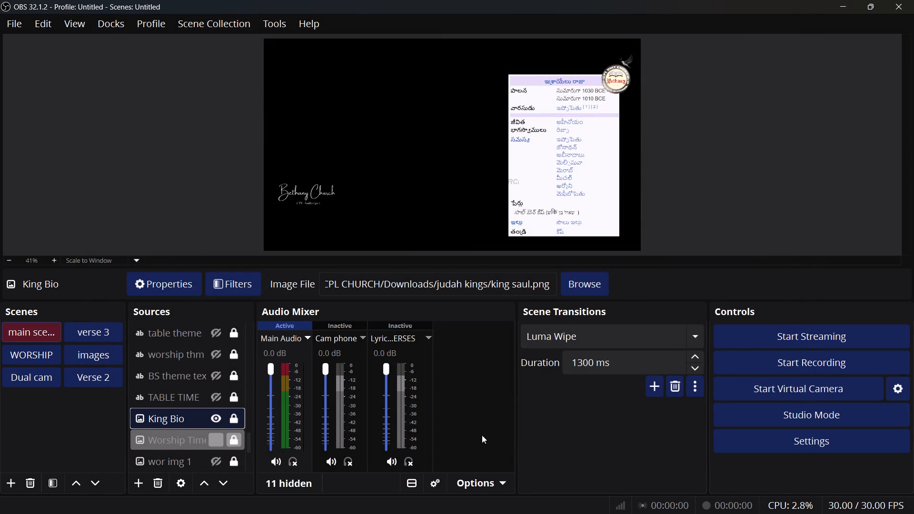
left_click(212, 417)
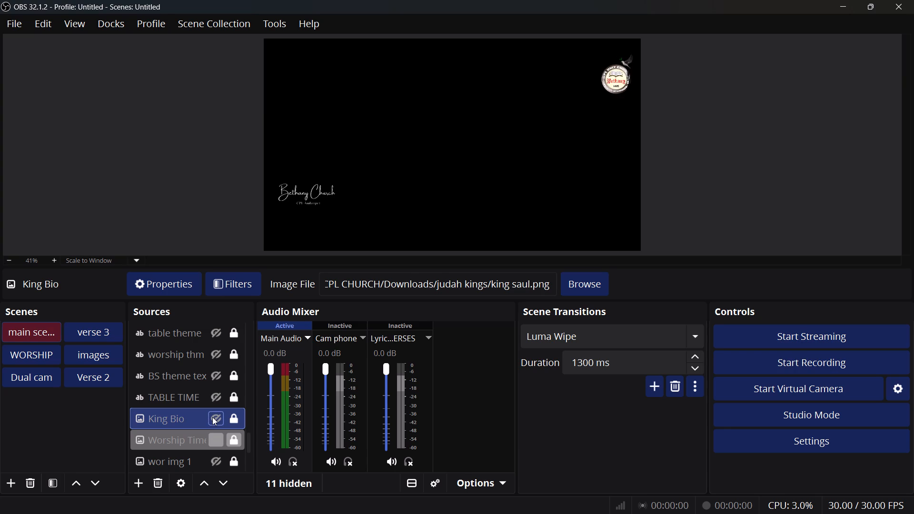
Preview the TABLE TIME and BS theme text sources by toggling their visibility.
left_click(214, 399)
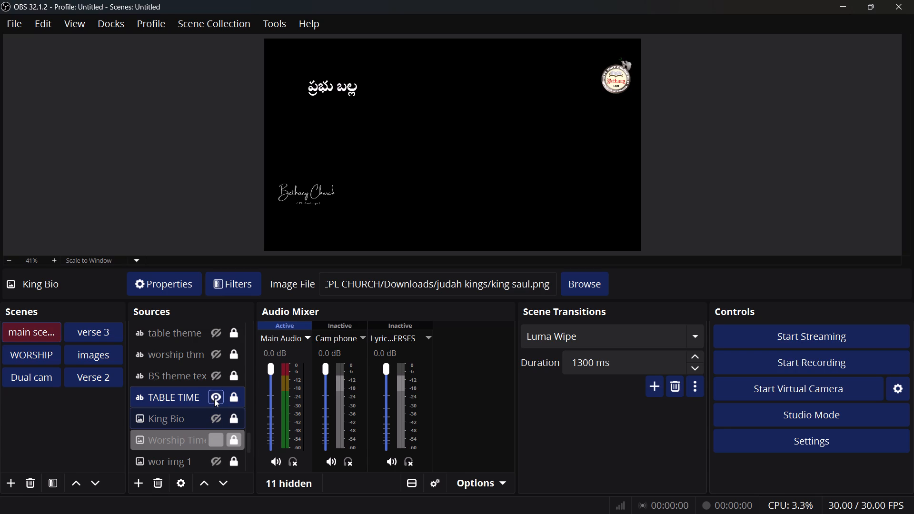
left_click(214, 399)
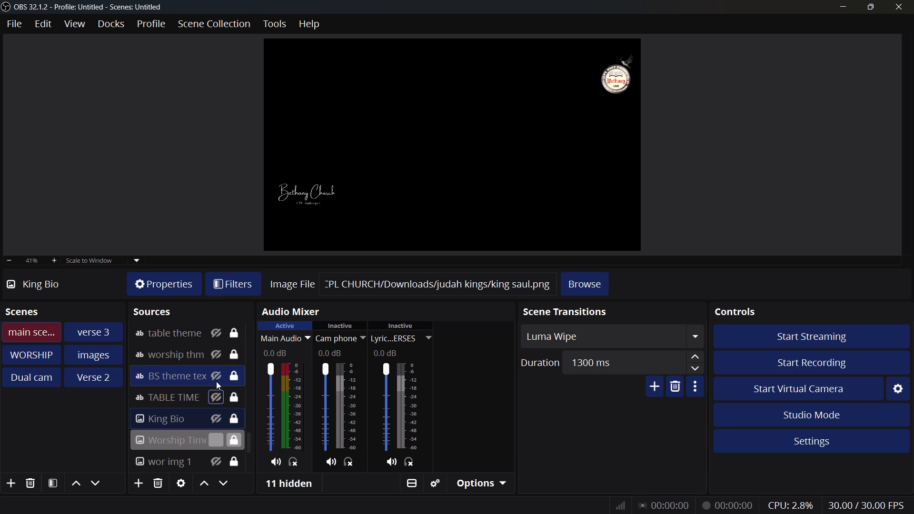
left_click(215, 379)
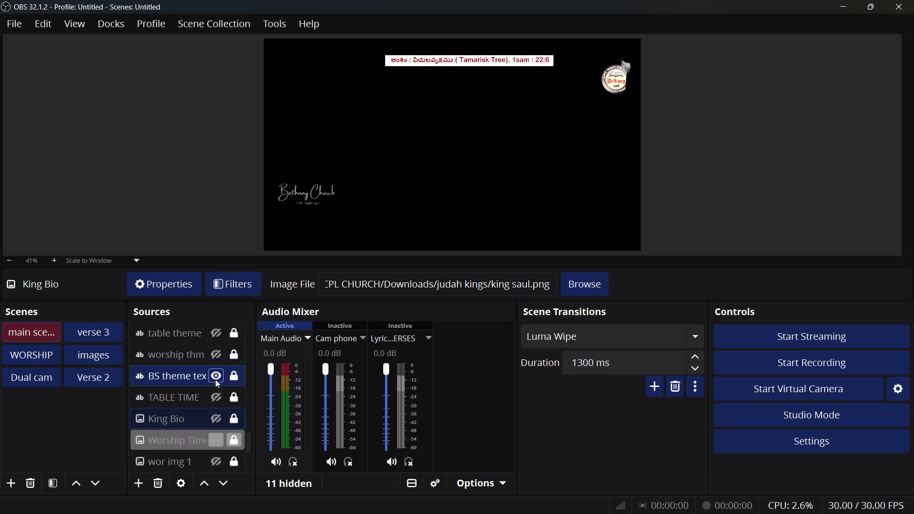
Preview the worship thm text source on its own by hiding the BS theme text source, and hide worship thm again.
left_click(216, 352)
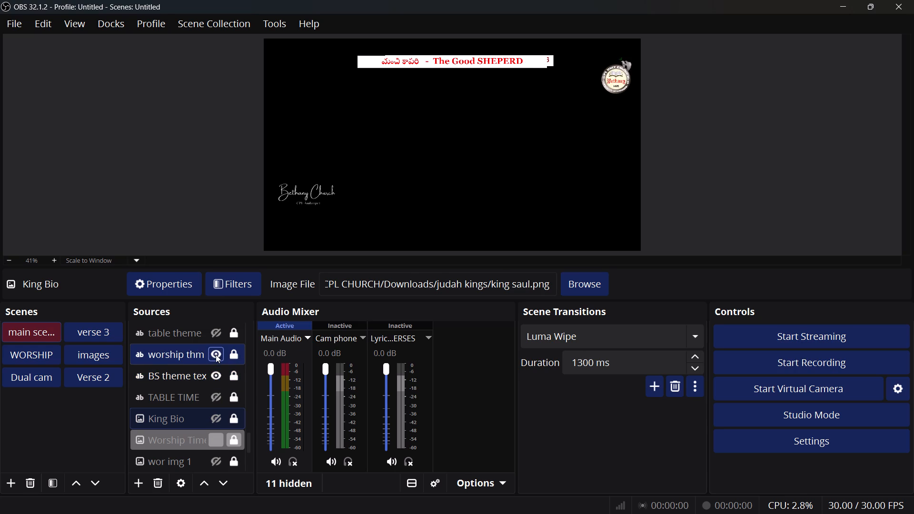
left_click(215, 370)
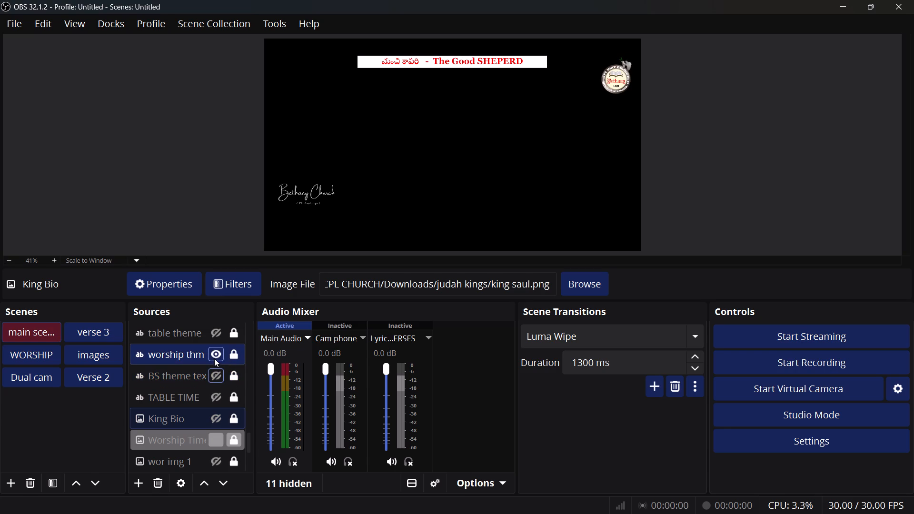
left_click(214, 359)
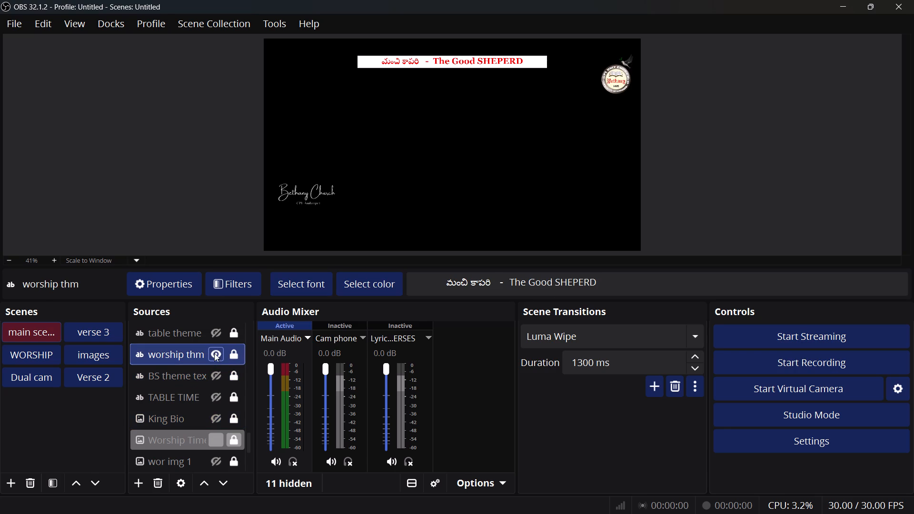
left_click(214, 356)
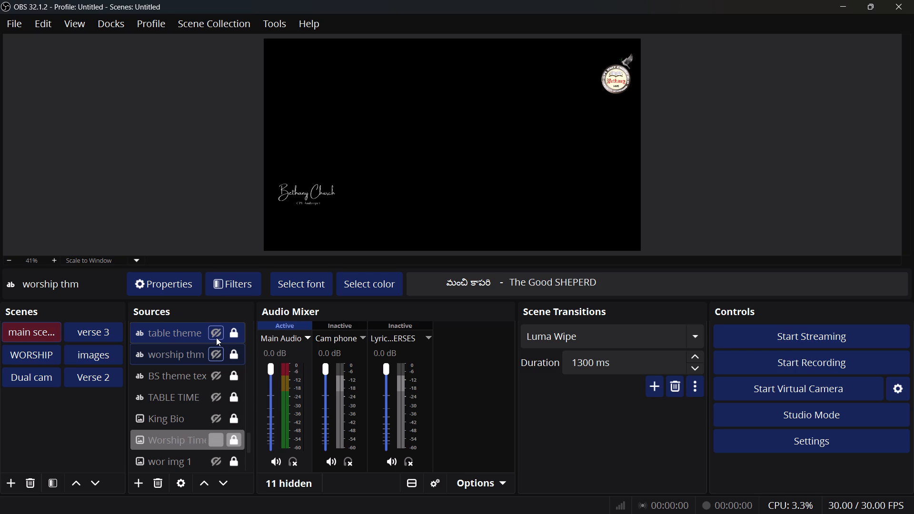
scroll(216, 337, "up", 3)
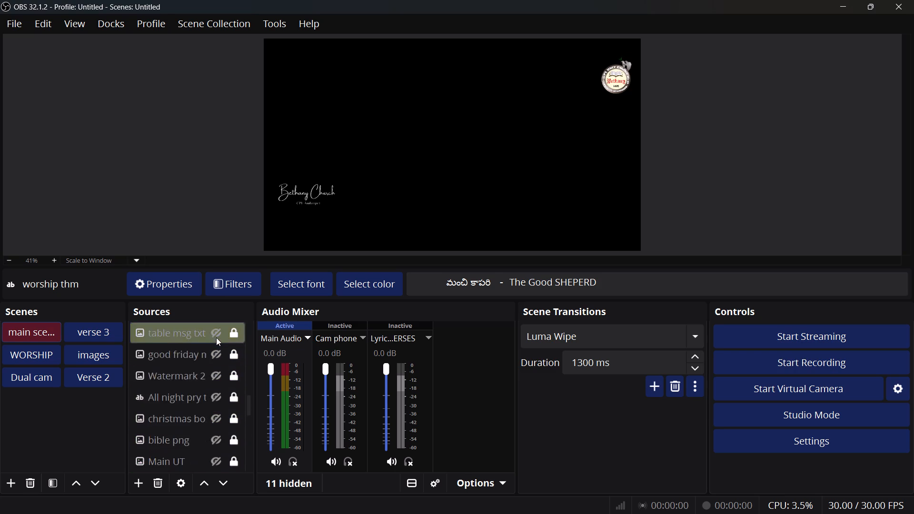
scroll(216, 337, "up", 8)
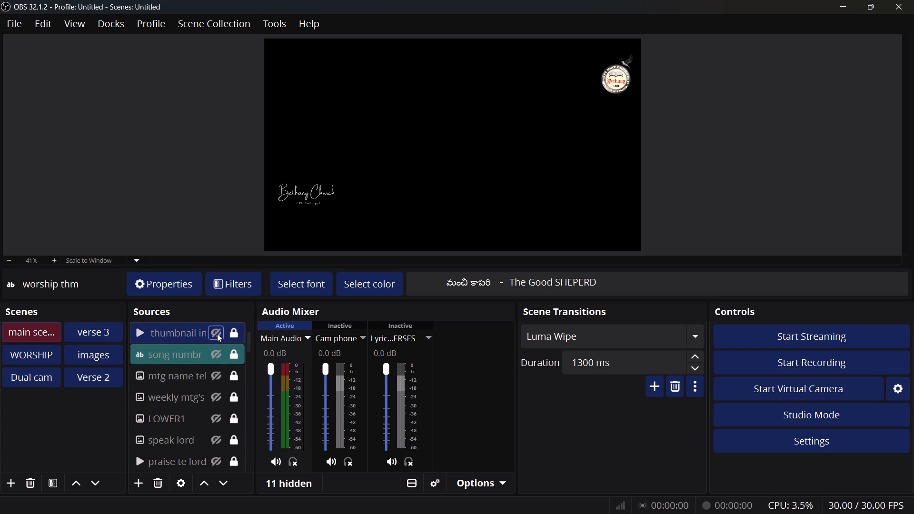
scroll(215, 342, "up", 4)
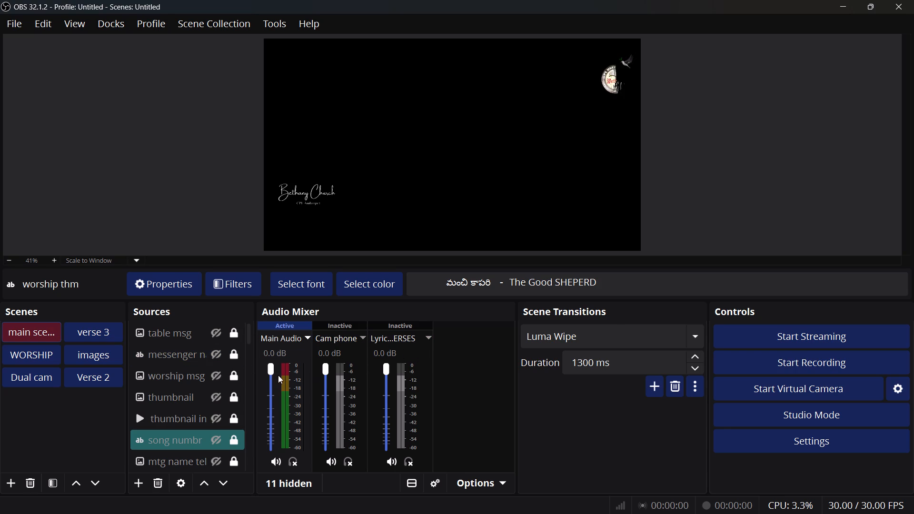
Examine the worship msg tag image source and look through the other sources of the main scene.
left_click(190, 379)
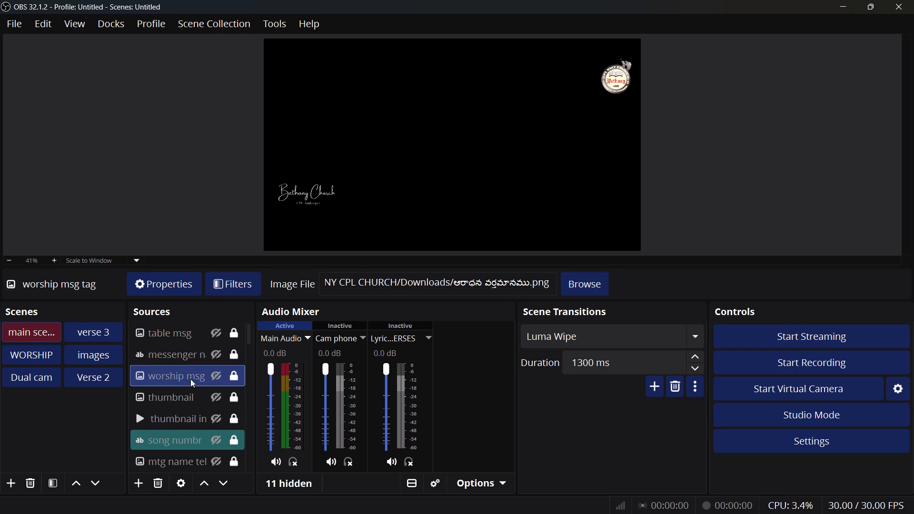
left_click(443, 355)
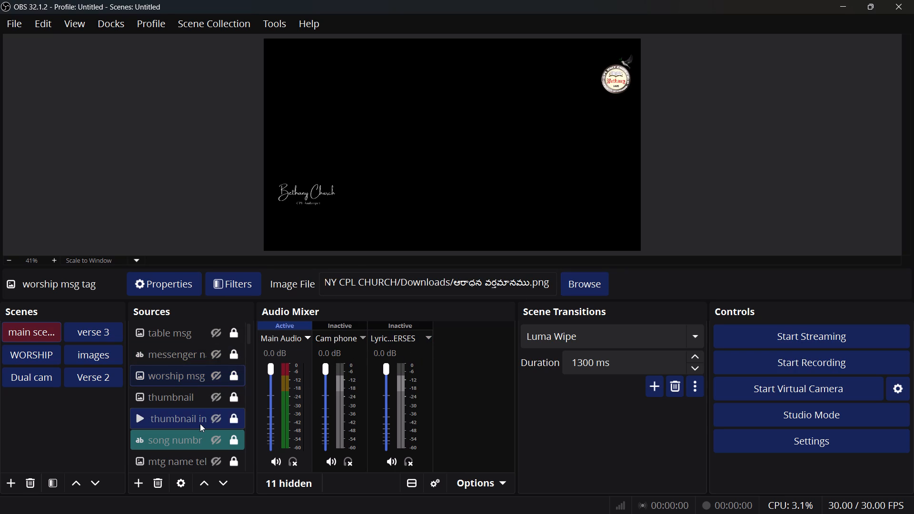
scroll(200, 424, "up", 2)
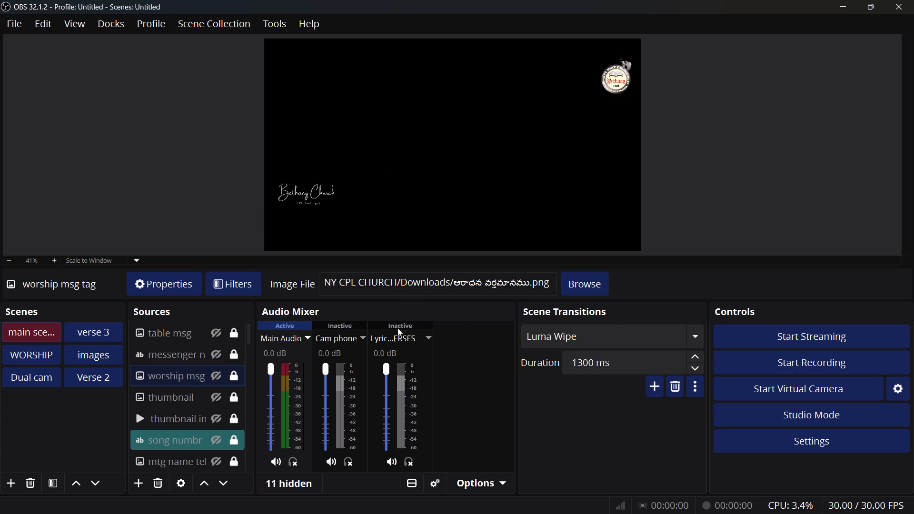
left_click(417, 334)
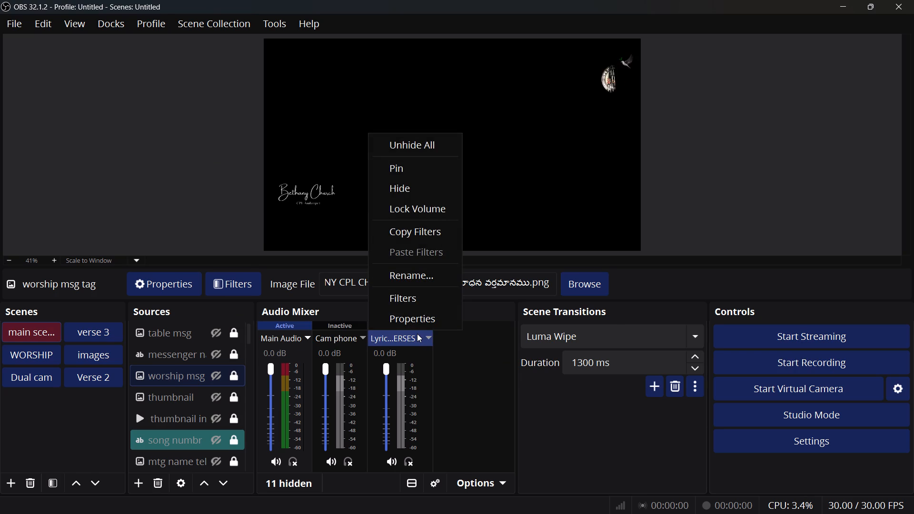
left_click(459, 391)
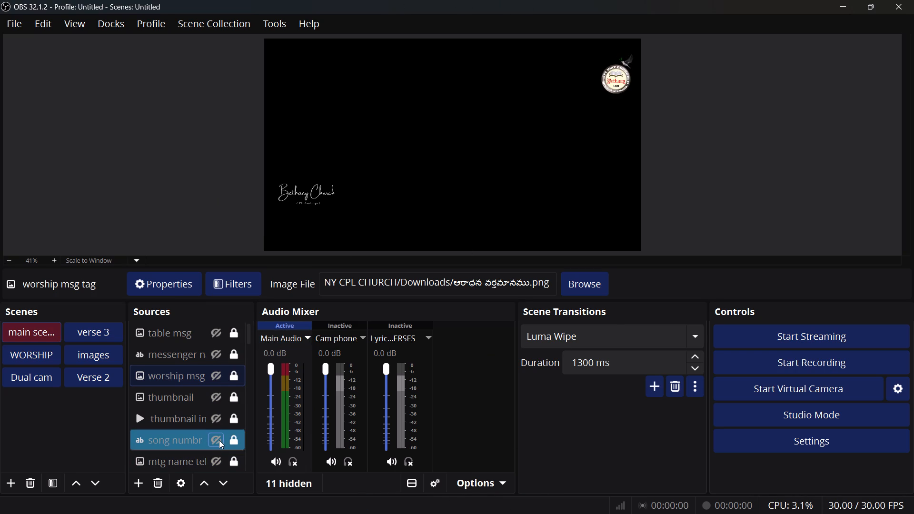
scroll(219, 440, "down", 1)
scroll(219, 440, "up", 1)
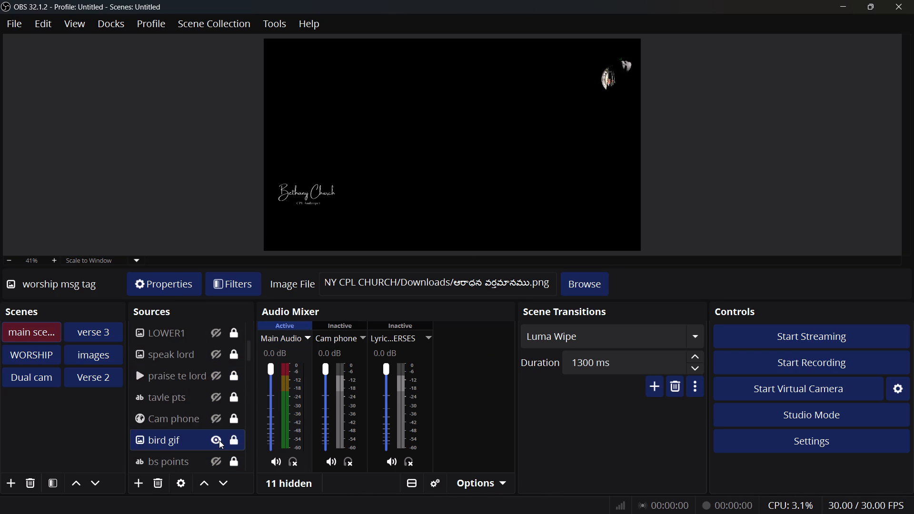
scroll(219, 440, "up", 1)
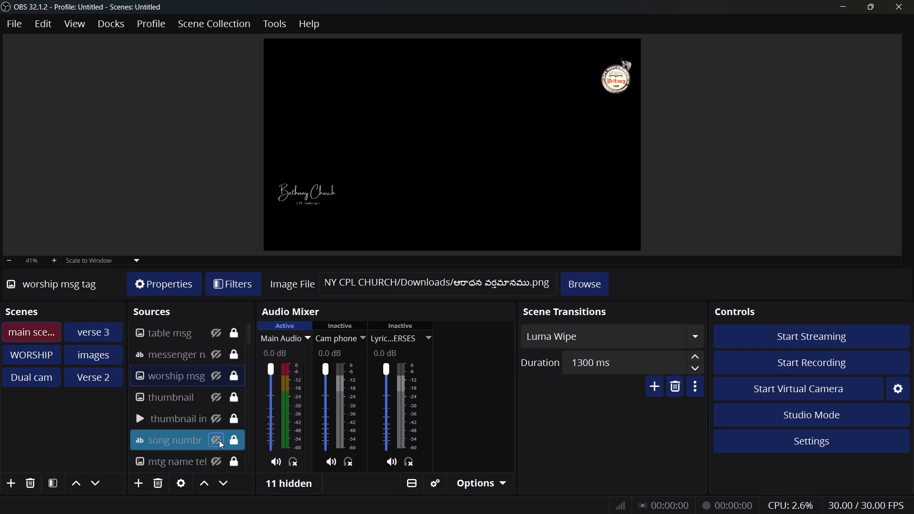
Preview the King Bio image source by showing it, and remove the source from the main scene.
scroll(219, 440, "down", 1)
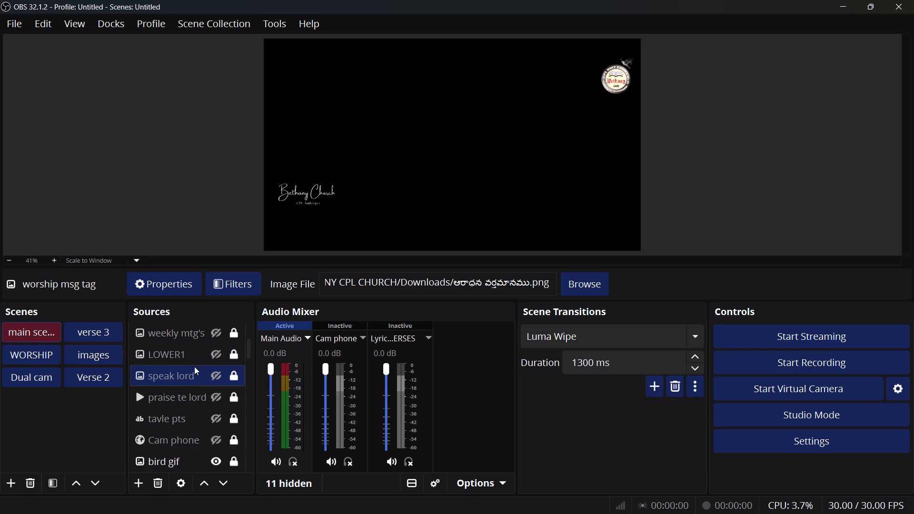
scroll(194, 382, "down", 8)
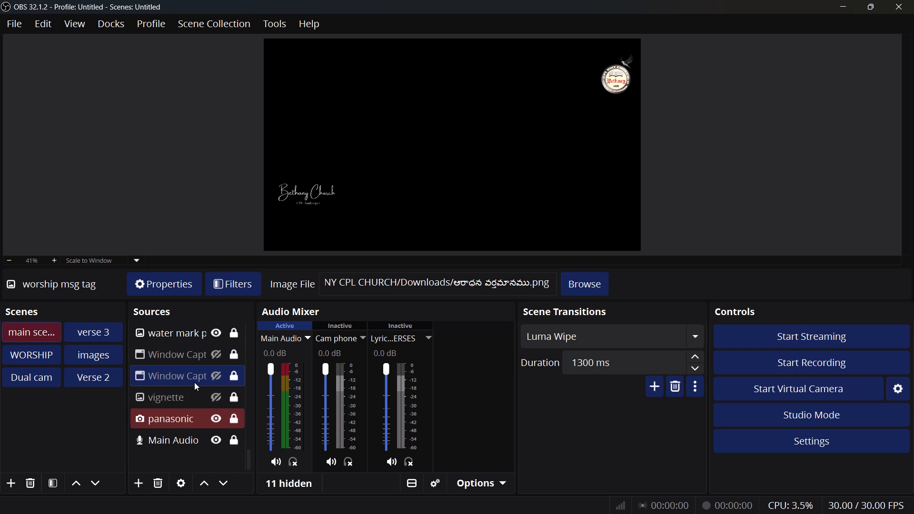
scroll(194, 382, "down", 1)
scroll(194, 382, "up", 1)
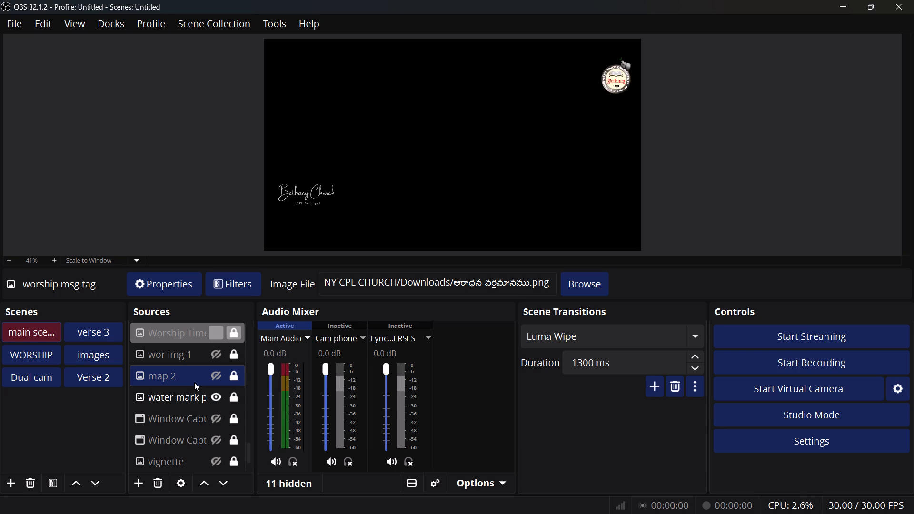
scroll(194, 382, "up", 1)
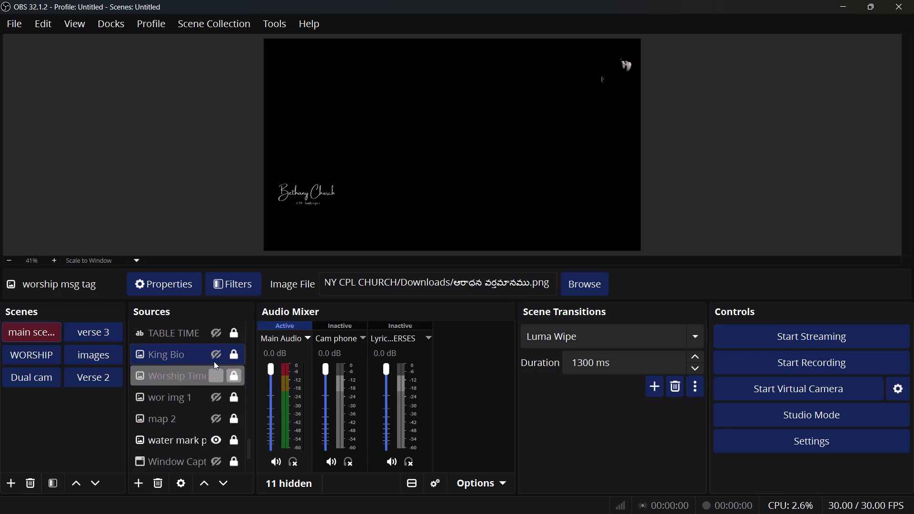
left_click(214, 358)
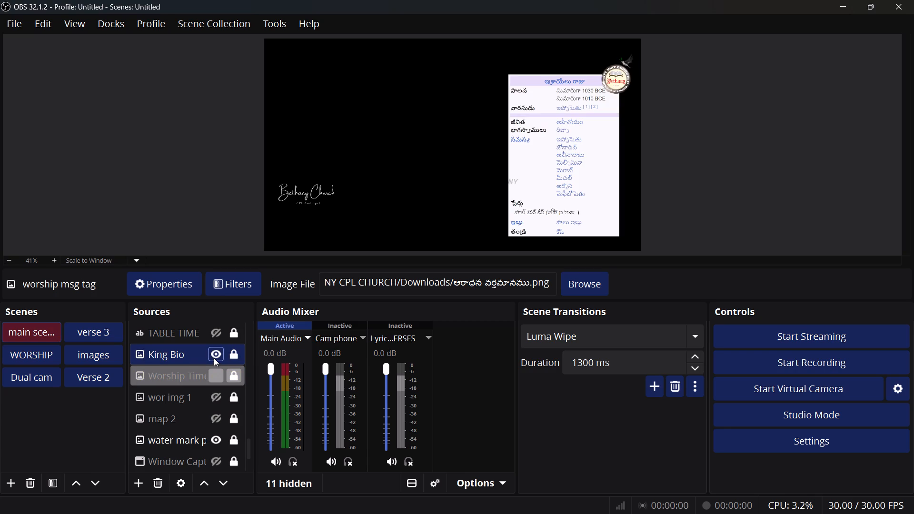
left_click(185, 352)
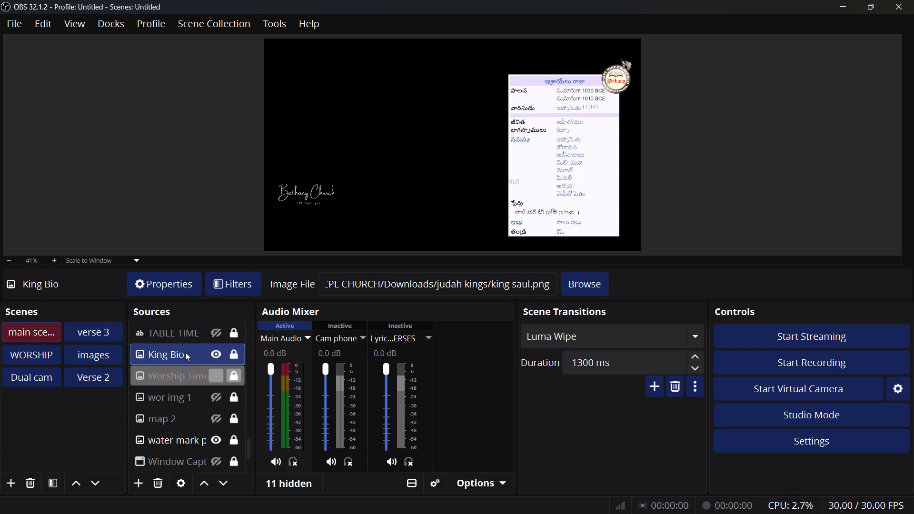
left_click(185, 352)
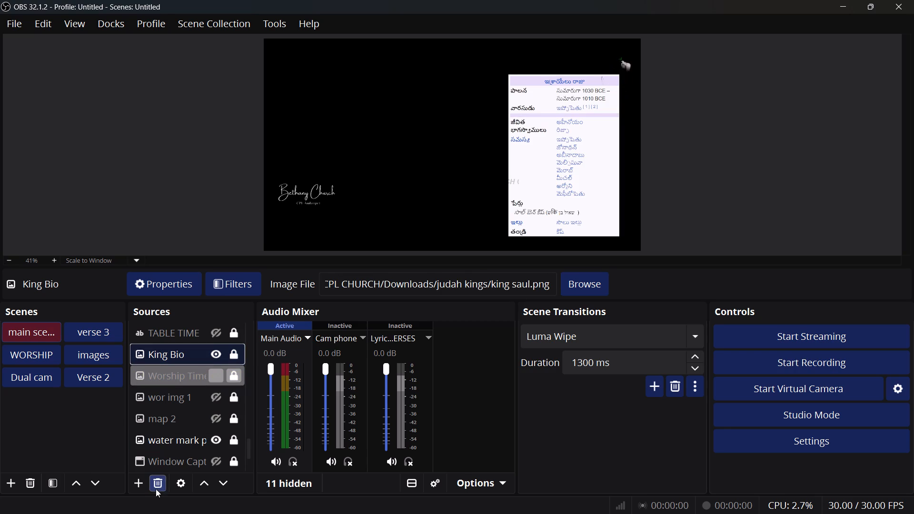
left_click(156, 485)
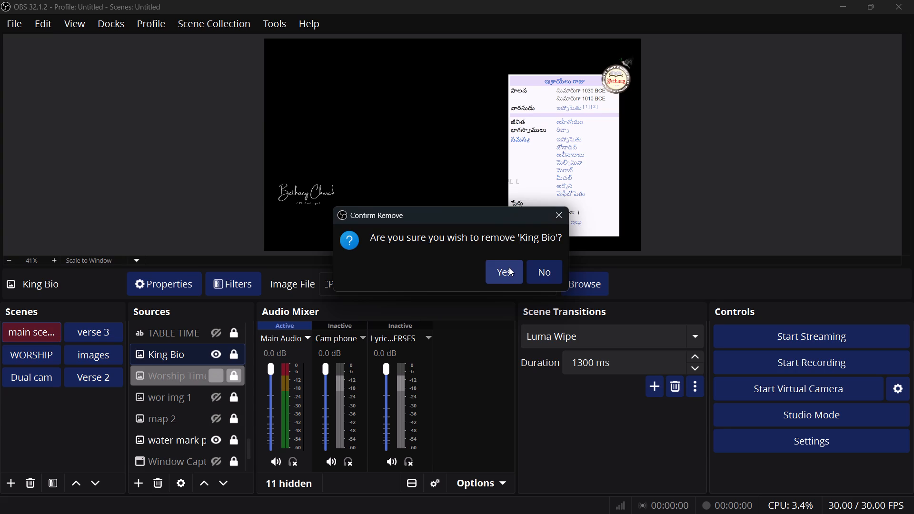
left_click(509, 267)
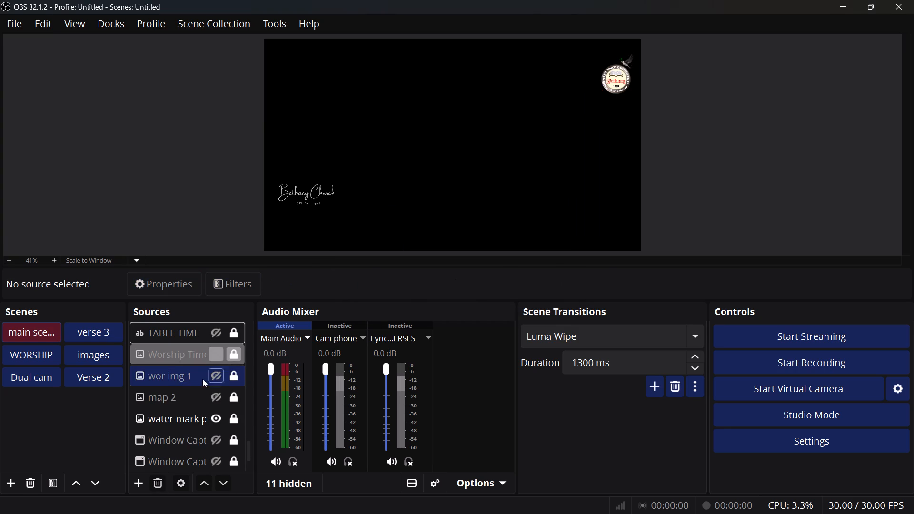
Check the wor img 1 source's properties for its image file, and remove the source from the main scene.
scroll(185, 380, "up", 1)
scroll(185, 380, "down", 1)
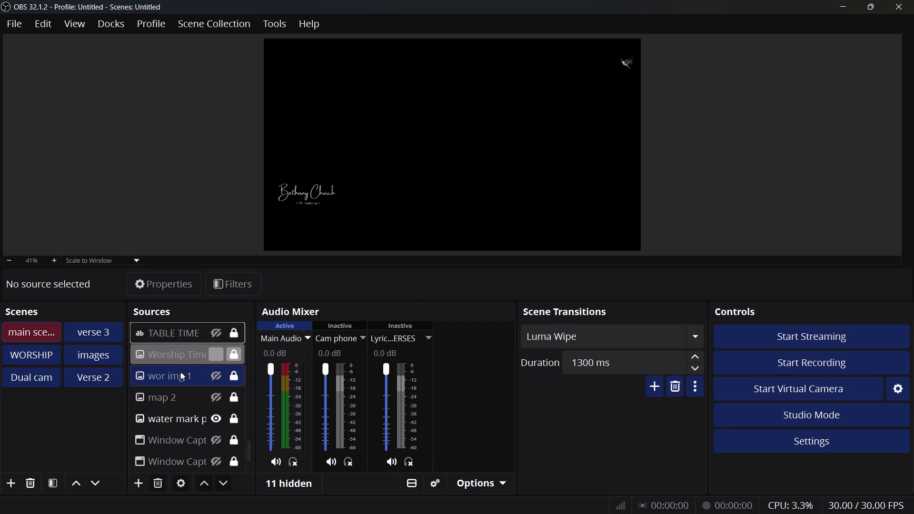
left_click(183, 373)
double_click(183, 373)
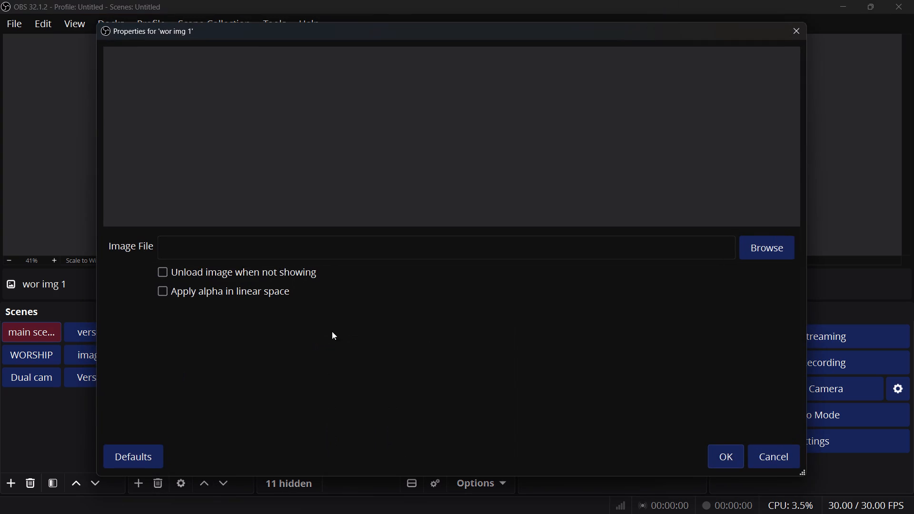
left_click(795, 36)
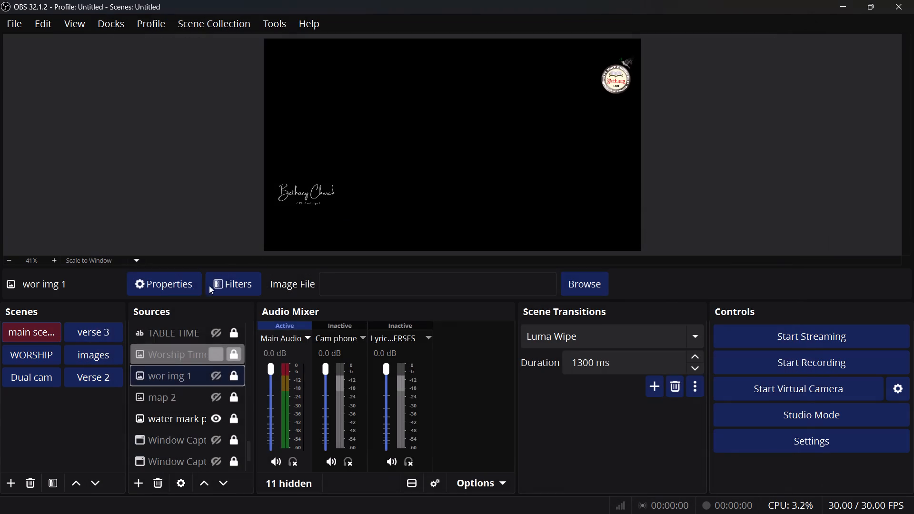
left_click(159, 487)
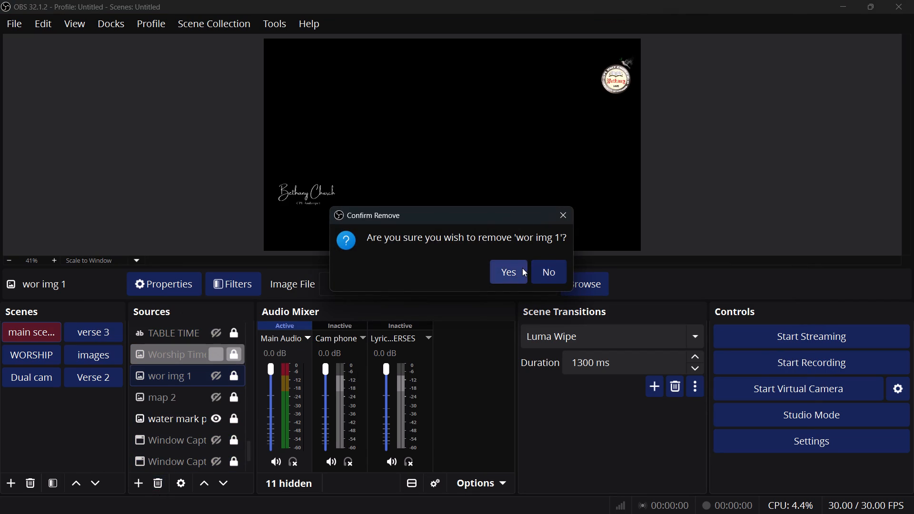
left_click(520, 267)
Show the Main UT and Main LT image sources in the main scene.
scroll(228, 376, "up", 1)
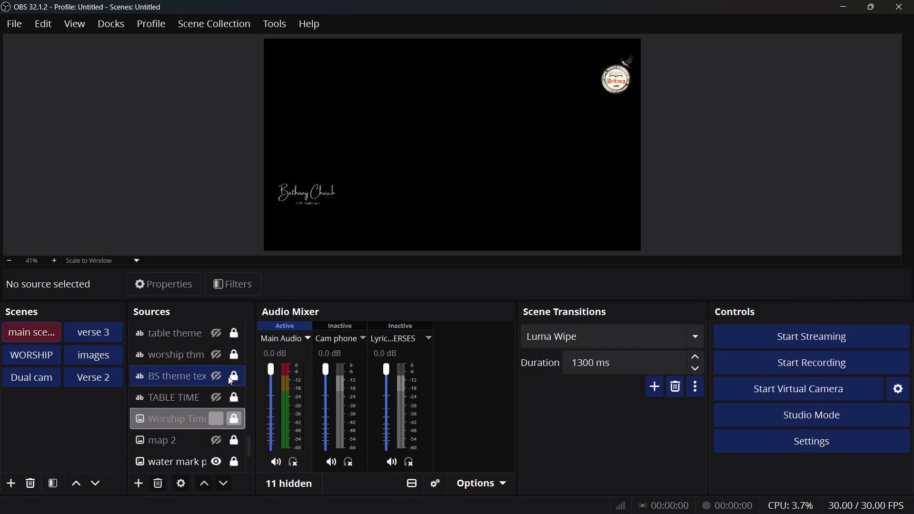
scroll(228, 376, "up", 2)
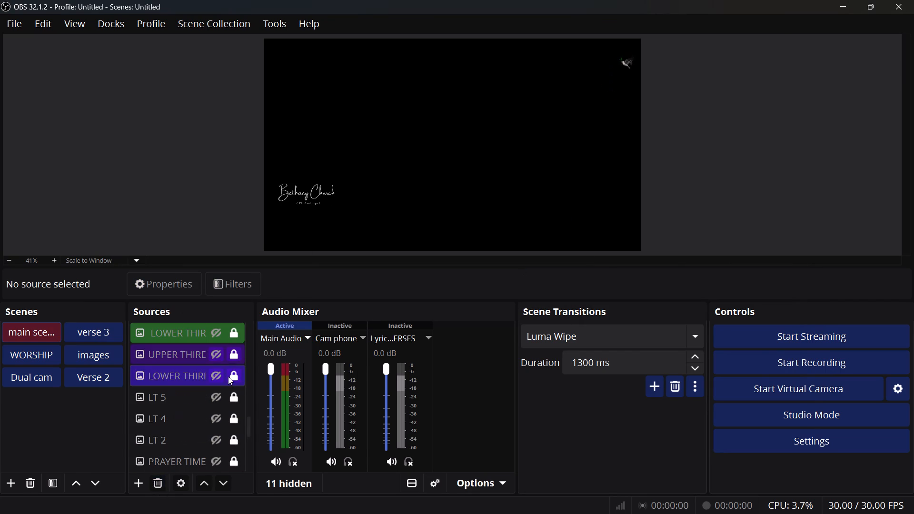
scroll(228, 376, "up", 1)
scroll(141, 376, "up", 1)
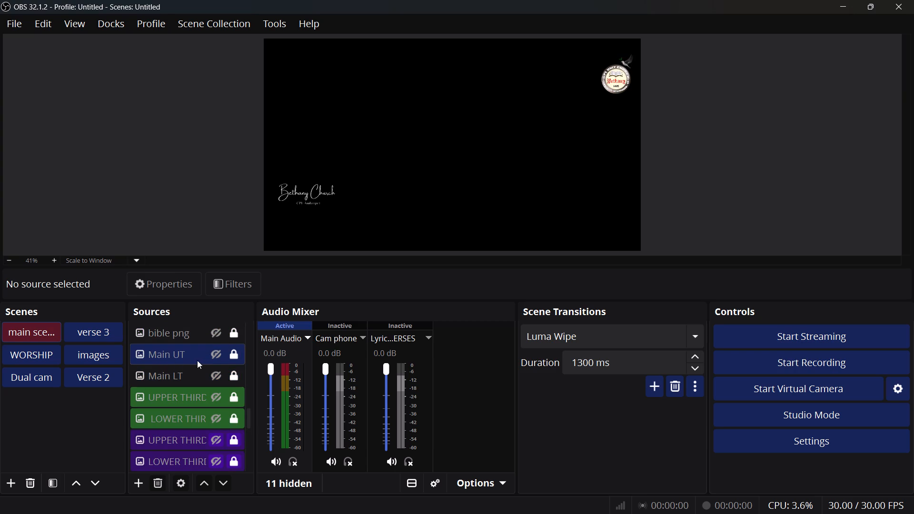
left_click(213, 356)
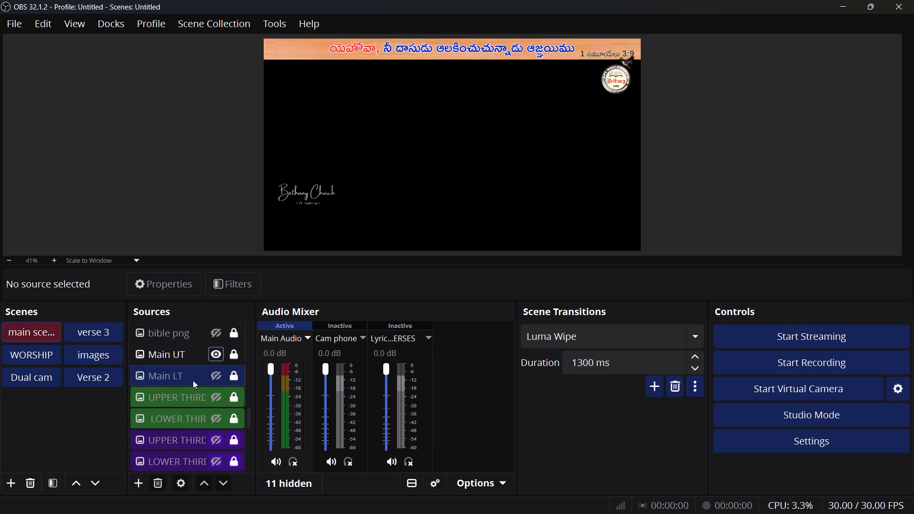
left_click(218, 376)
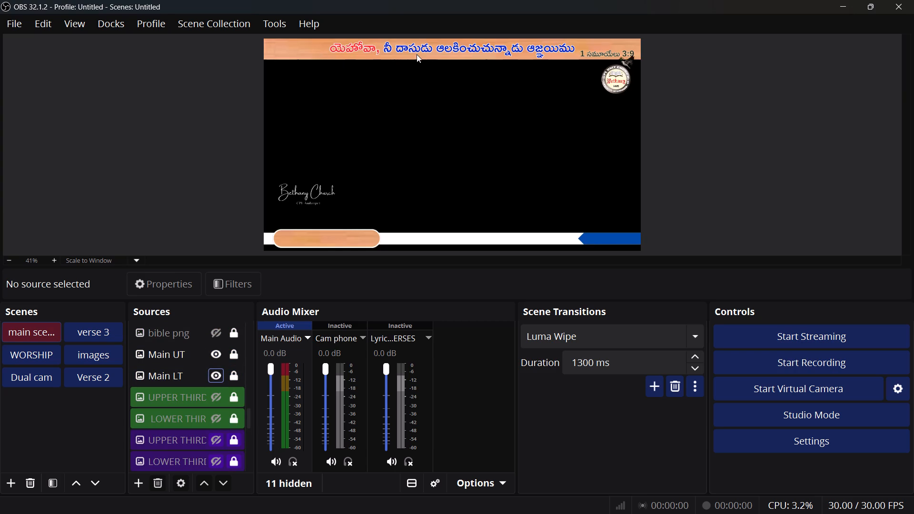
Open a full-screen projector of the scene preview to view the Main UT and Main LT banners.
right_click(403, 223)
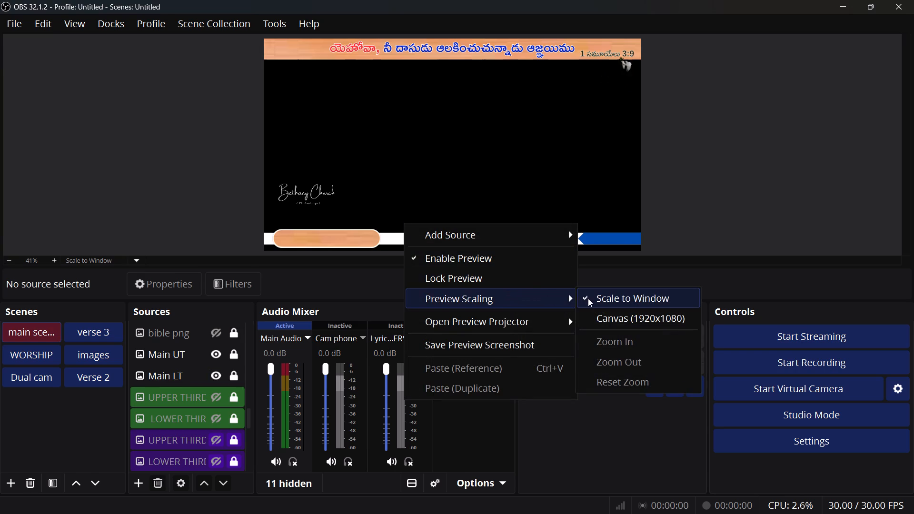
left_click(591, 297)
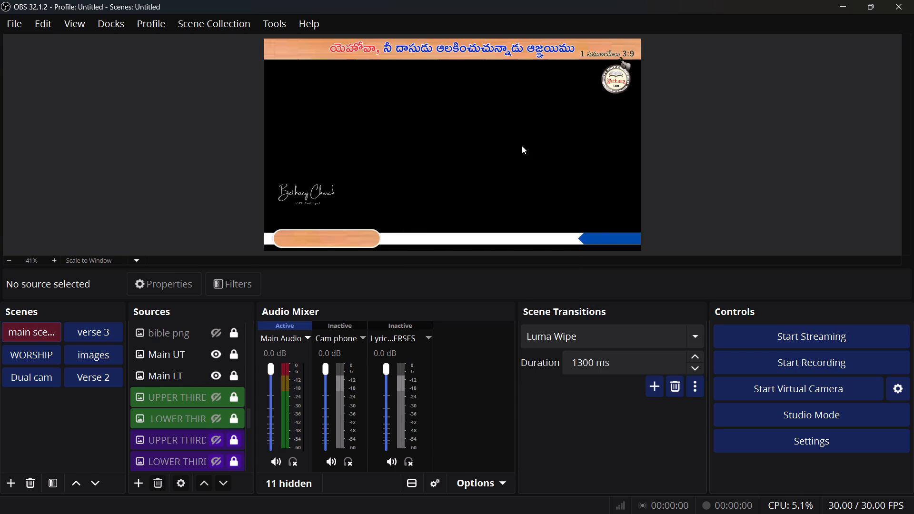
left_click(522, 146)
right_click(522, 146)
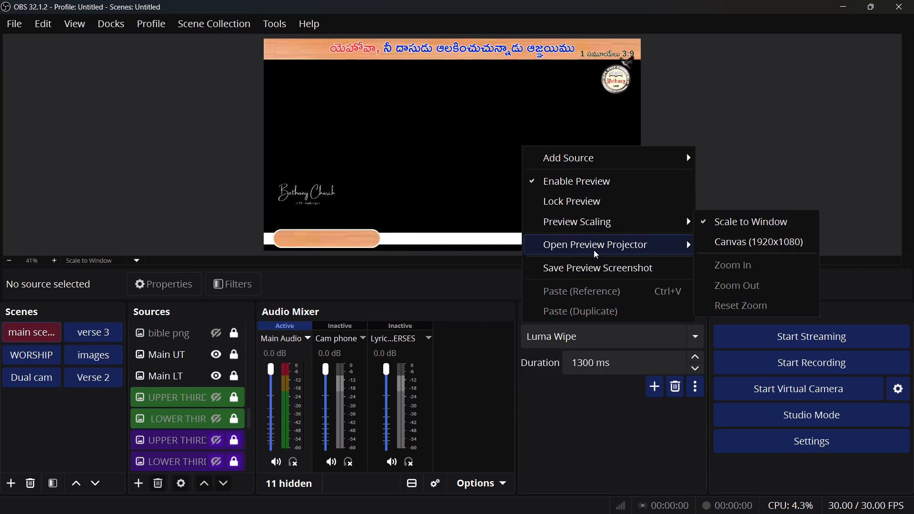
left_click(723, 246)
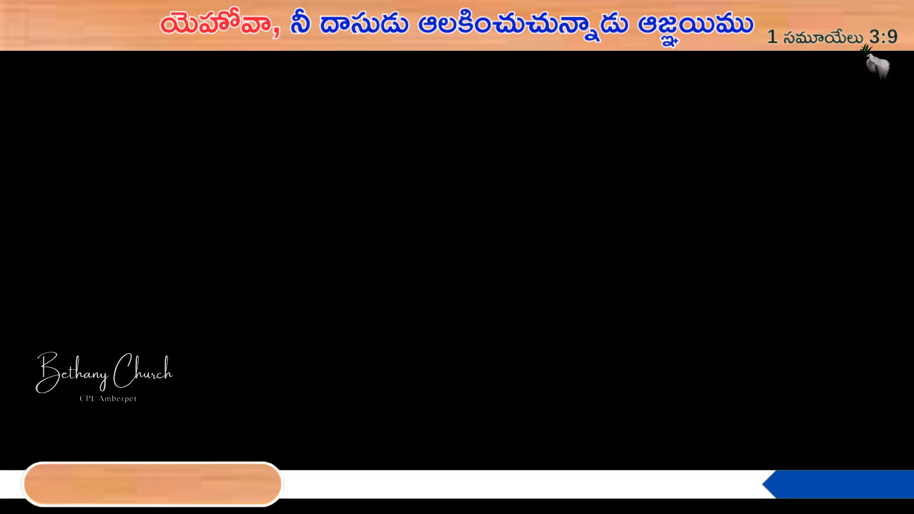
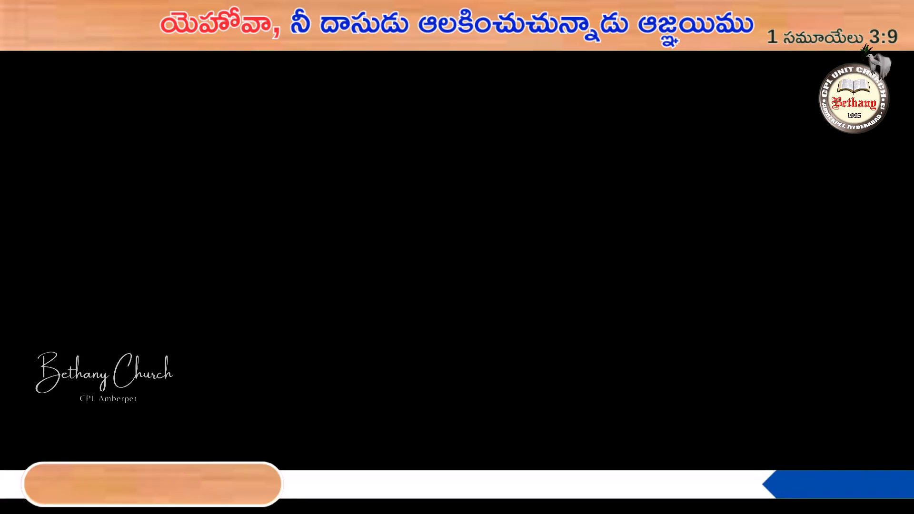
Close the full-screen projector of the scene preview.
right_click(464, 163)
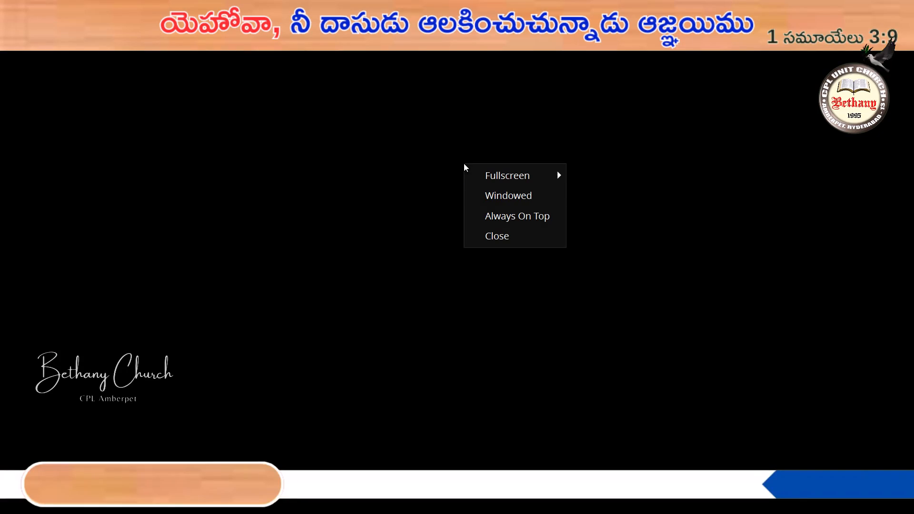
left_click(497, 231)
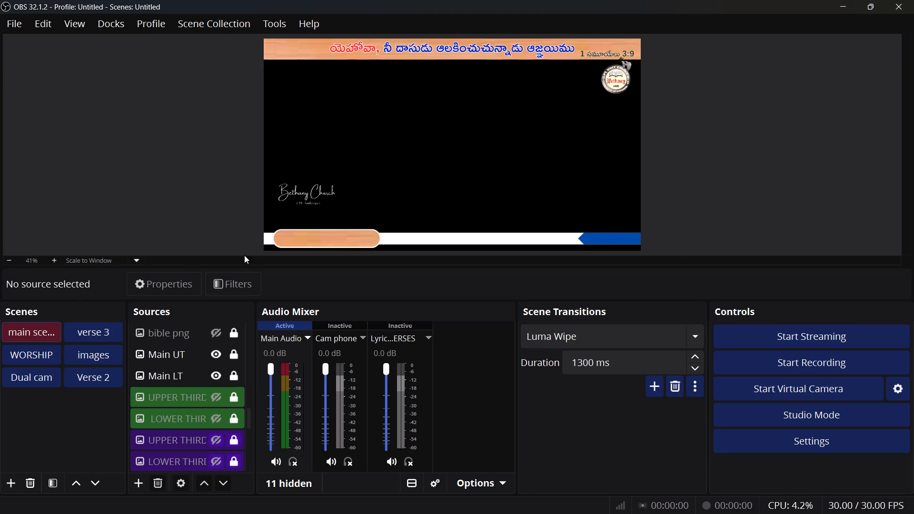
Briefly show the worship msg, table msg, messenger and mtg name tel sources over the main scene's banners to check them, and hide them again.
scroll(217, 351, "up", 13)
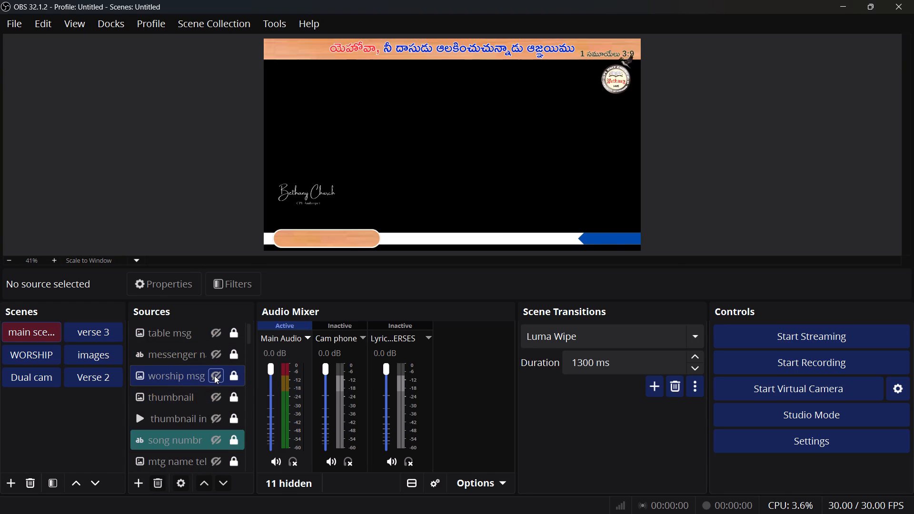
left_click(214, 376)
left_click(214, 376)
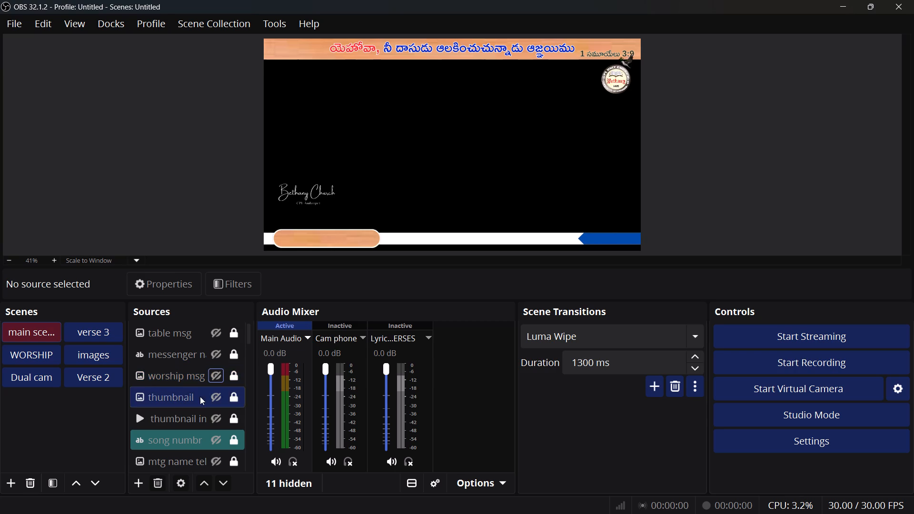
left_click(216, 333)
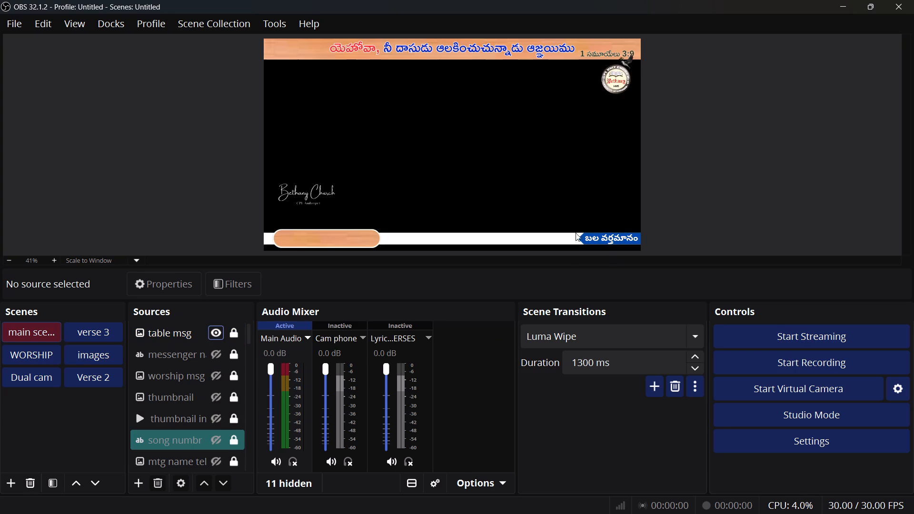
left_click(214, 353)
left_click(214, 353)
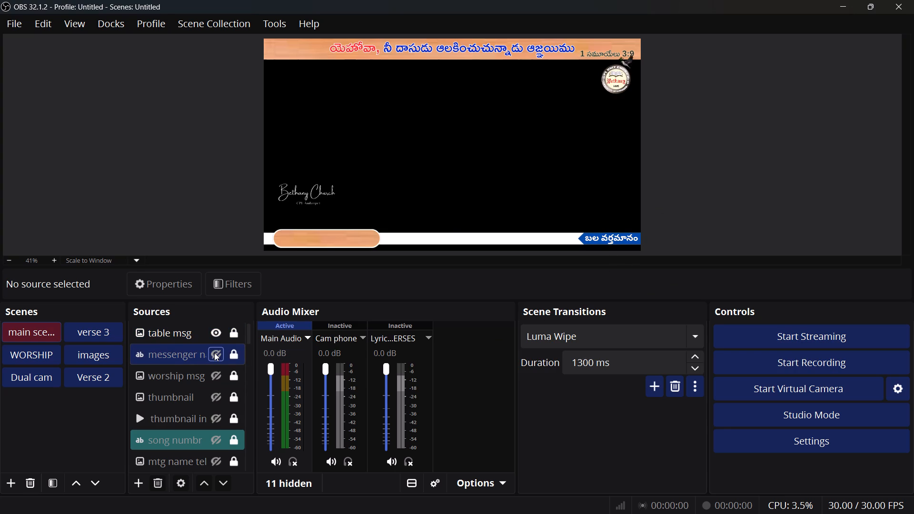
left_click(215, 457)
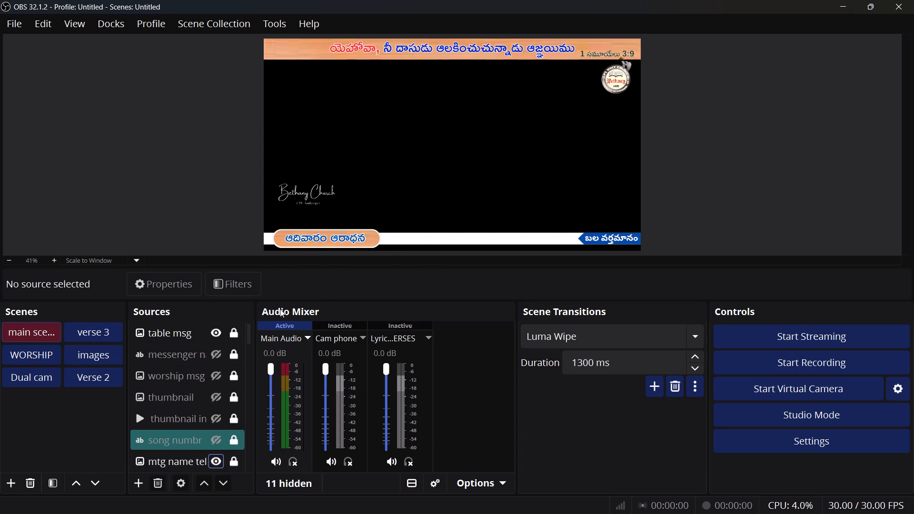
left_click(215, 461)
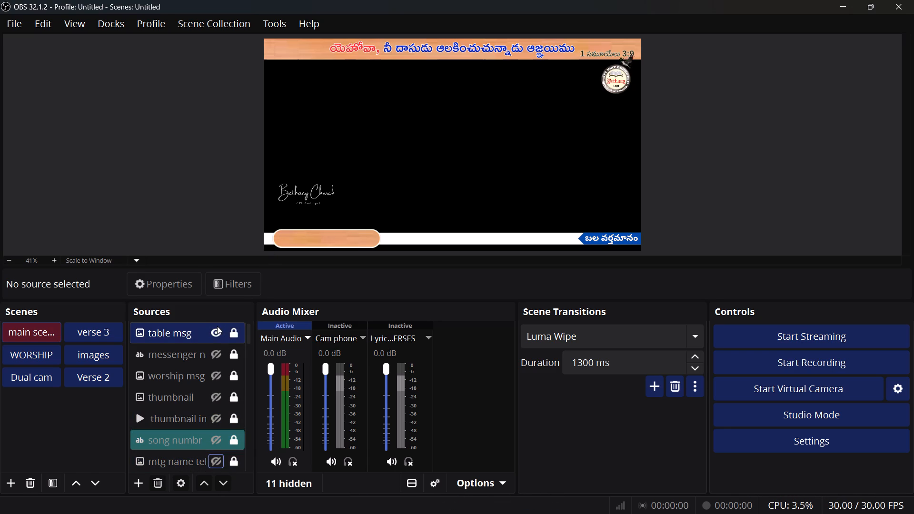
left_click(215, 328)
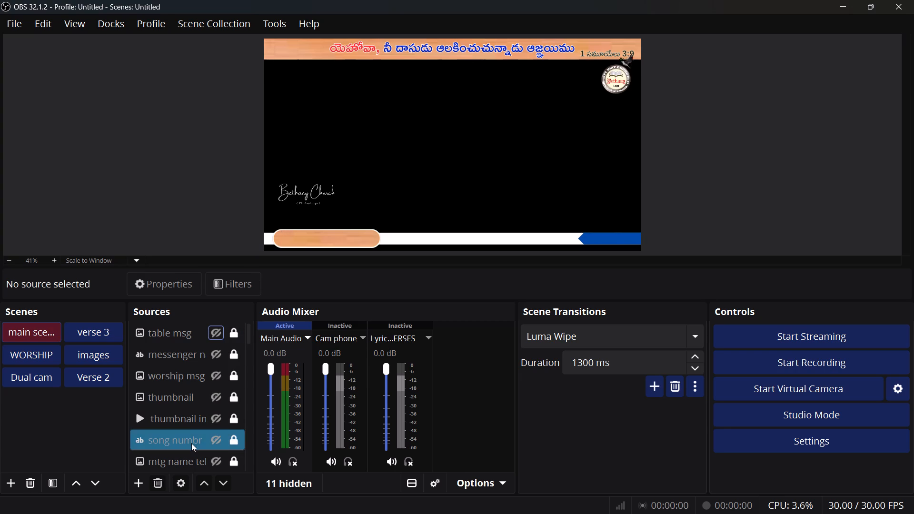
Unlock the Main UT source, nudge it slightly left, adjust its left edge to fit the canvas width, and lock it again.
scroll(191, 443, "right", 1)
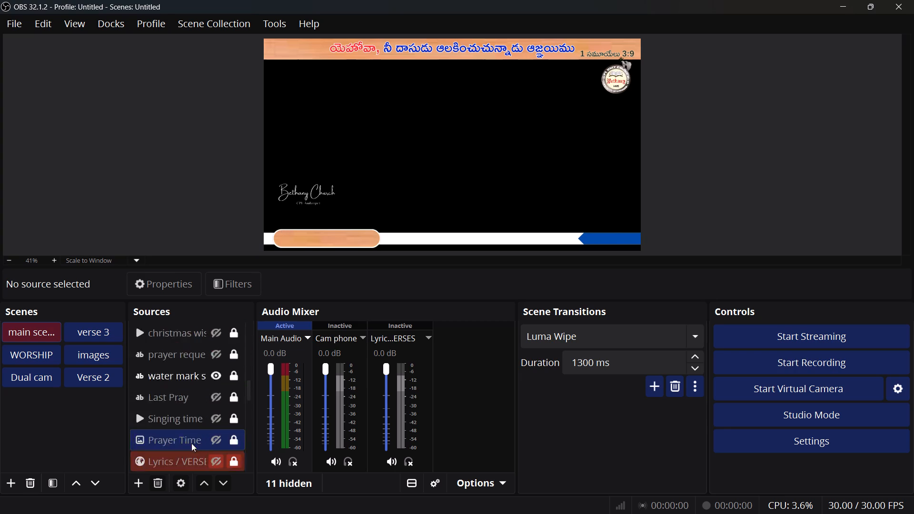
scroll(191, 443, "right", 1)
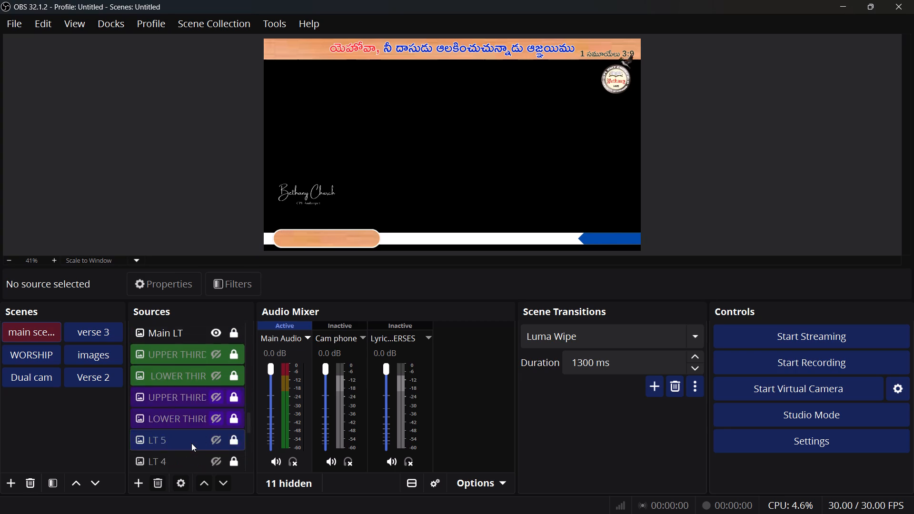
scroll(191, 443, "right", 1)
left_click(190, 358)
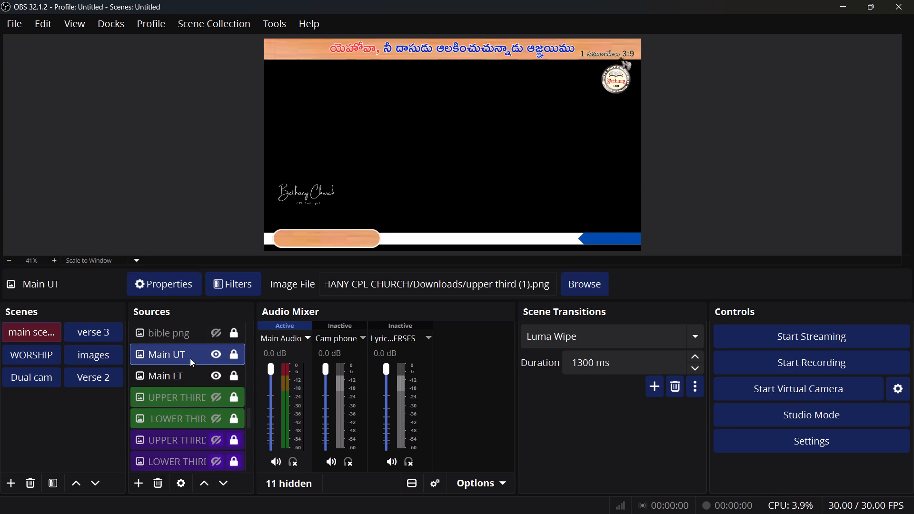
left_click(228, 356)
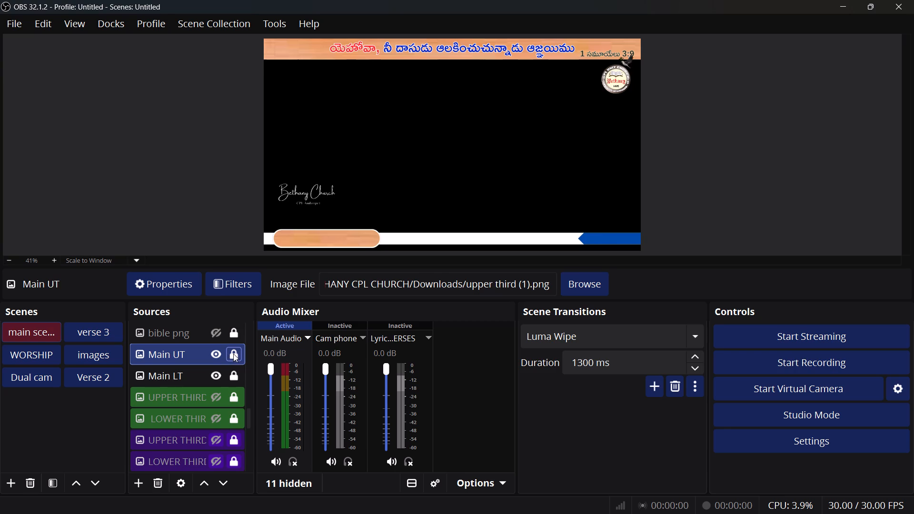
left_click(233, 354)
left_click(367, 225)
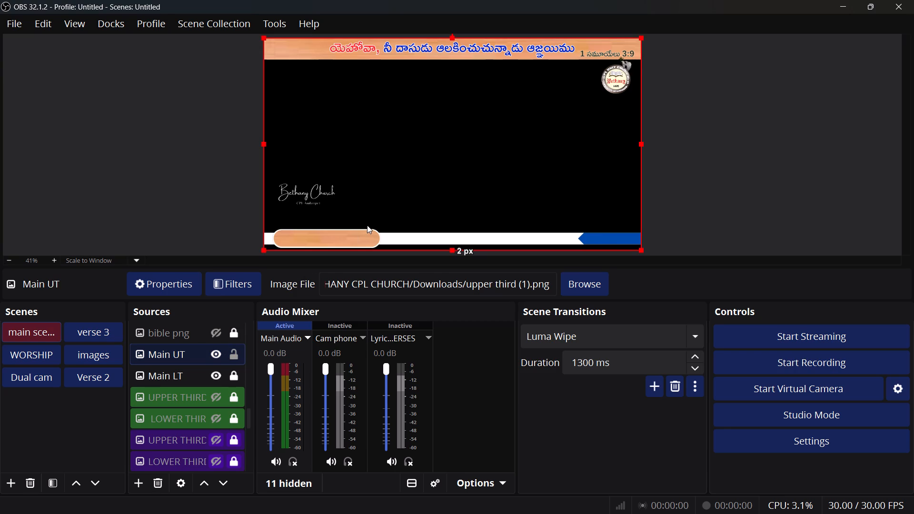
key("Left")
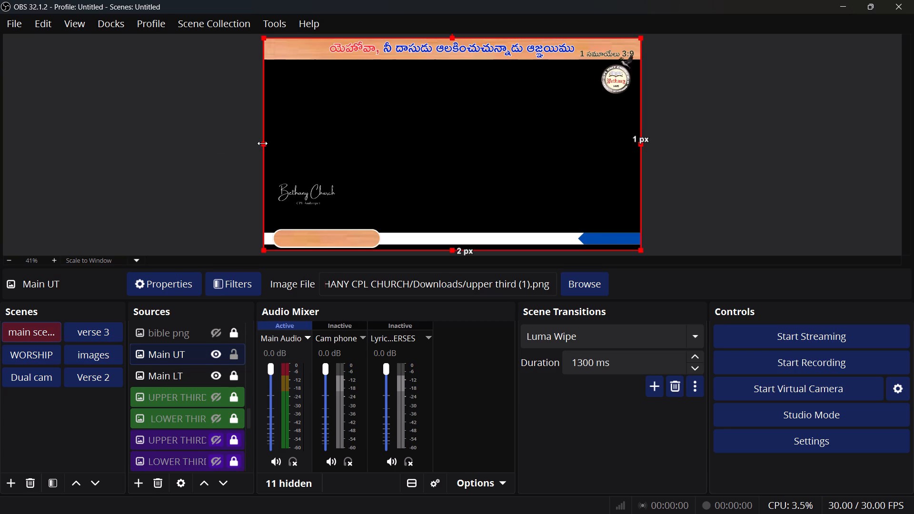
left_click_drag(262, 143, 244, 144)
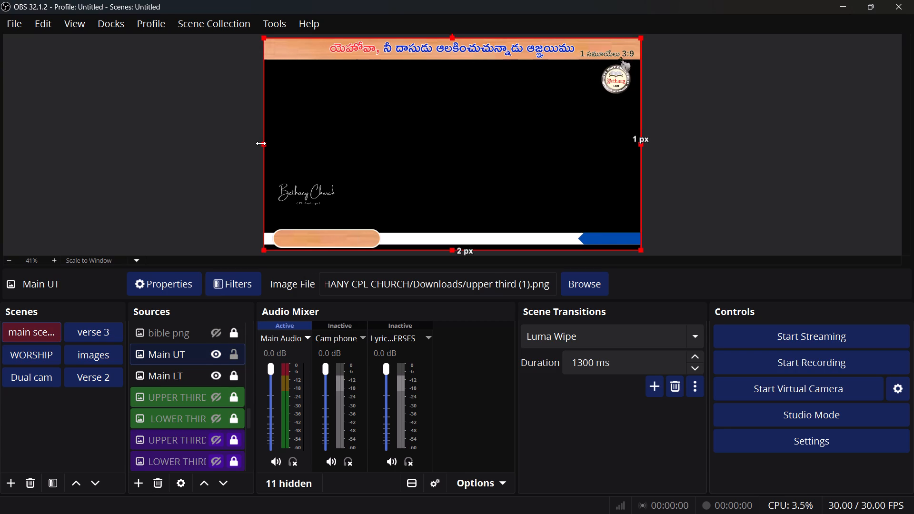
left_click_drag(261, 142, 292, 145)
left_click_drag(264, 145, 314, 160)
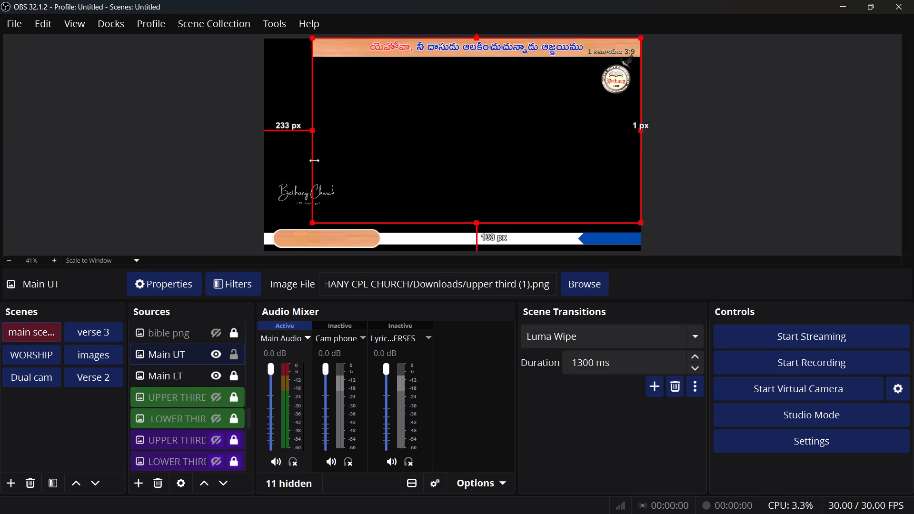
left_click_drag(314, 160, 222, 166)
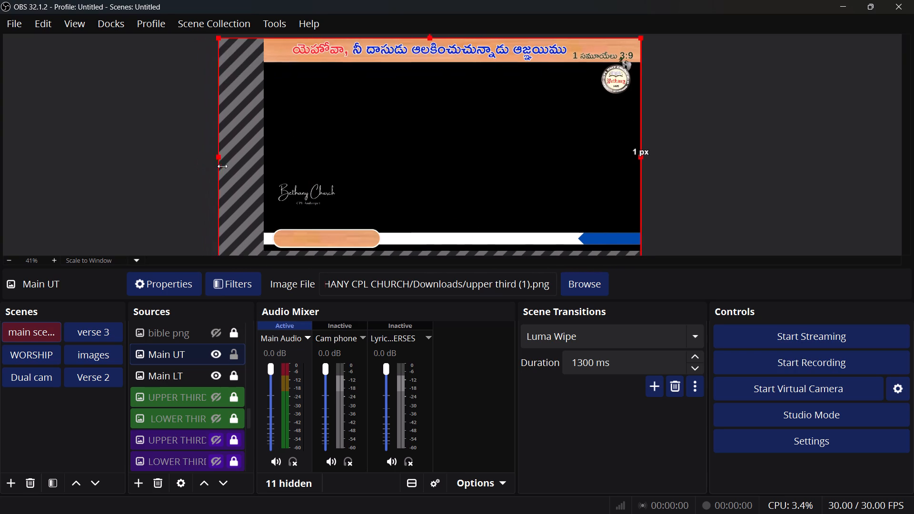
left_click_drag(222, 166, 245, 159)
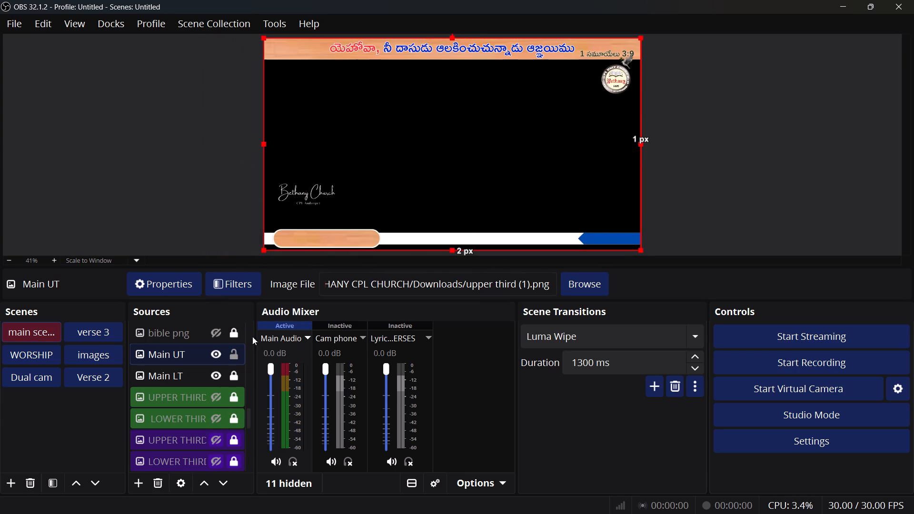
left_click(235, 354)
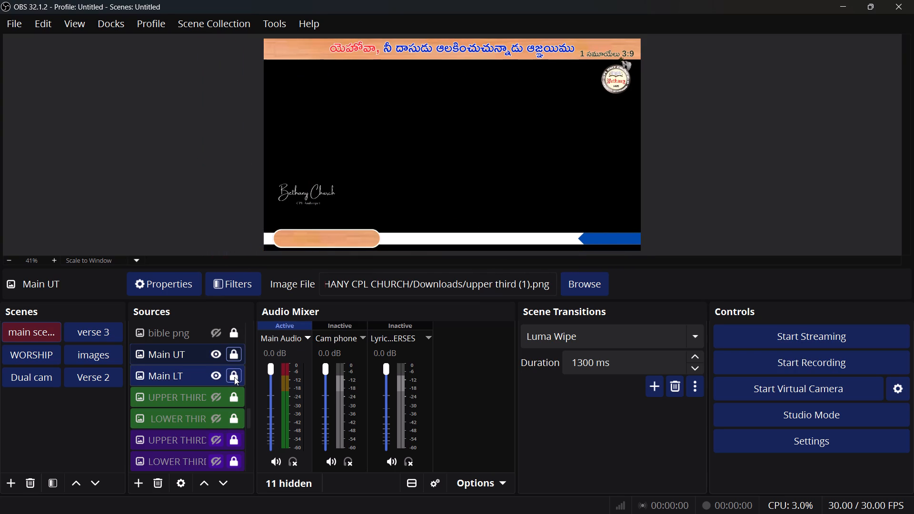
Unlock the Main LT source and enlarge it proportionally by stretching its left edge well beyond the canvas.
left_click(234, 377)
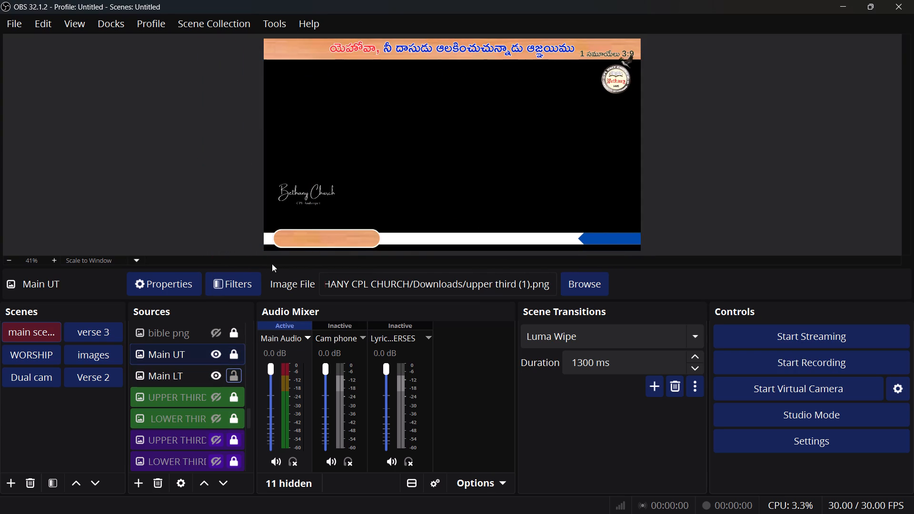
left_click(289, 221)
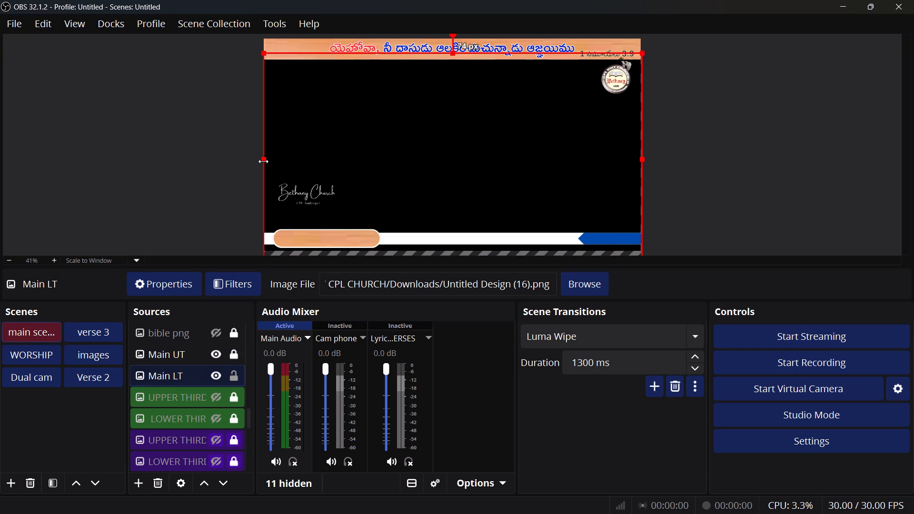
left_click_drag(263, 161, 261, 157)
left_click_drag(261, 157, 262, 153)
left_click_drag(264, 156, 213, 165)
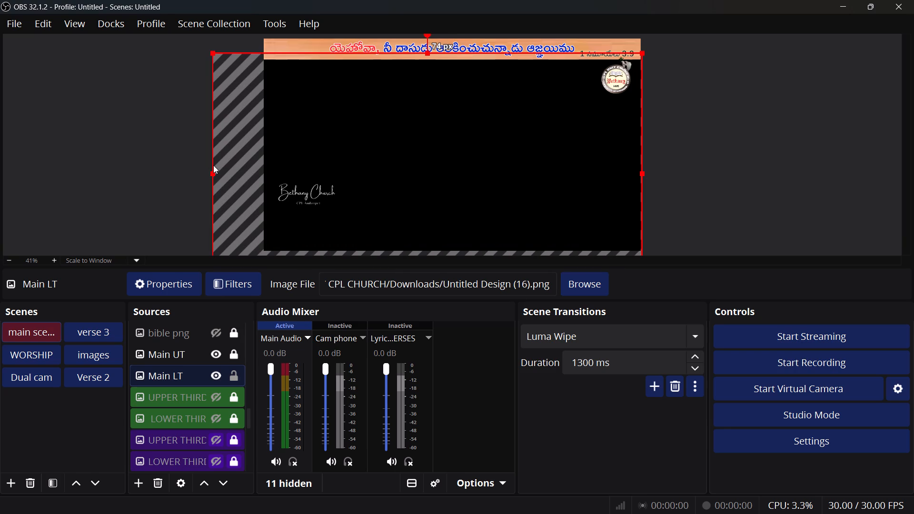
Move the enlarged Main LT graphic so its top-left corner aligns with the canvas's top-left corner.
left_click_drag(358, 134, 371, 106)
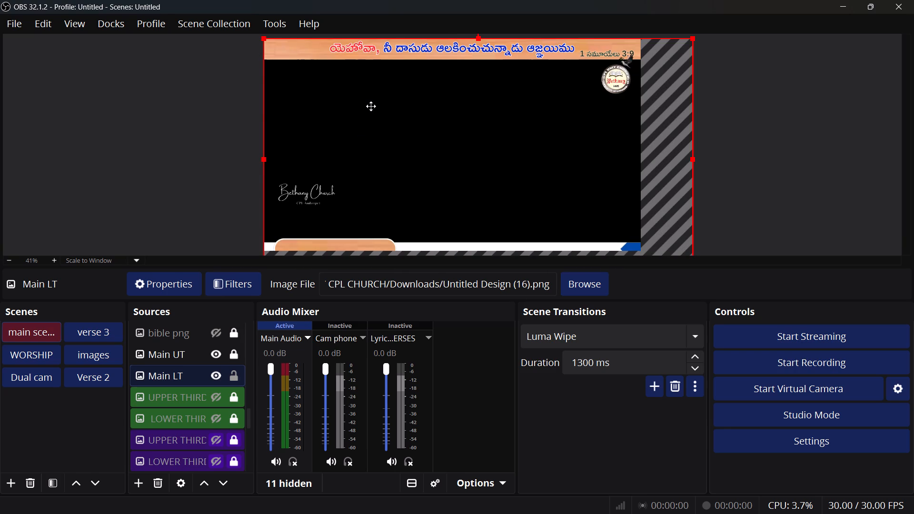
left_click_drag(371, 106, 368, 98)
Nudge the Main LT graphic up and left until its orange pill shape meets the canvas's left edge.
key("Up")
key("Up")
key("Up")
key("Up")
key("Up")
key("Up")
key("Up")
key("Up")
key("Up")
key("Up")
key("Up")
key("Up")
key("Up")
key("Up")
key("Up")
key("Up")
key("Up")
key("Up")
key("Up")
key("Up")
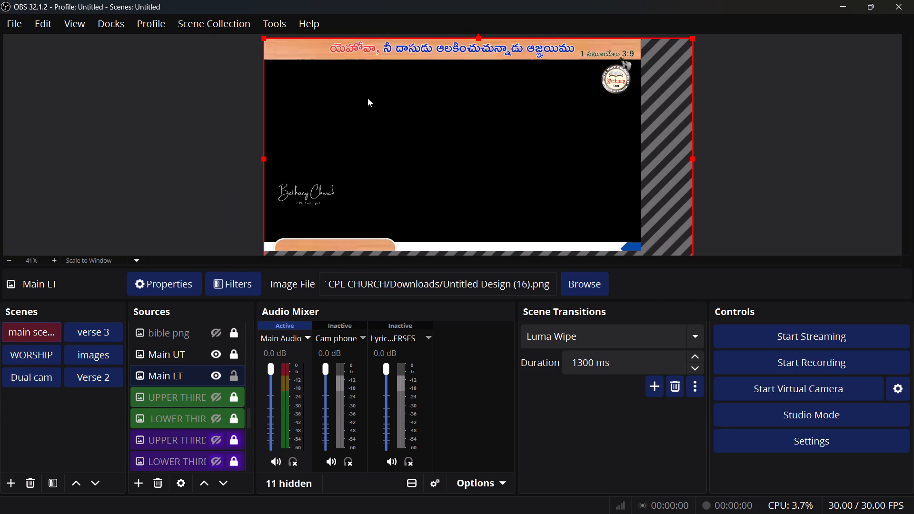
key("Left")
key("Left")
key("Left")
key("Left")
key("Left")
key("Left")
key("Left")
key("Left")
key("Left")
key("Left")
key("Left")
key("Left")
key("Left")
key("Left")
key("Left")
key("Left")
key("Left")
key("Left")
key("Left")
key("Left")
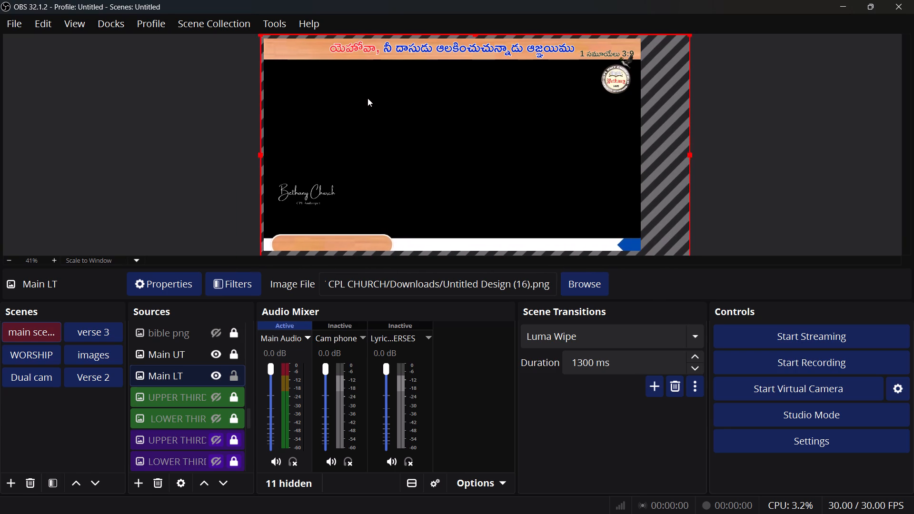
key("Up")
key("Up")
key("Up")
key("Up")
key("Up")
key("Up")
key("Up")
key("Up")
key("Up")
key("Up")
key("Up")
key("Up")
key("Up")
key("Up")
key("Up")
key("Up")
key("Up")
key("Up")
key("Up")
key("Up")
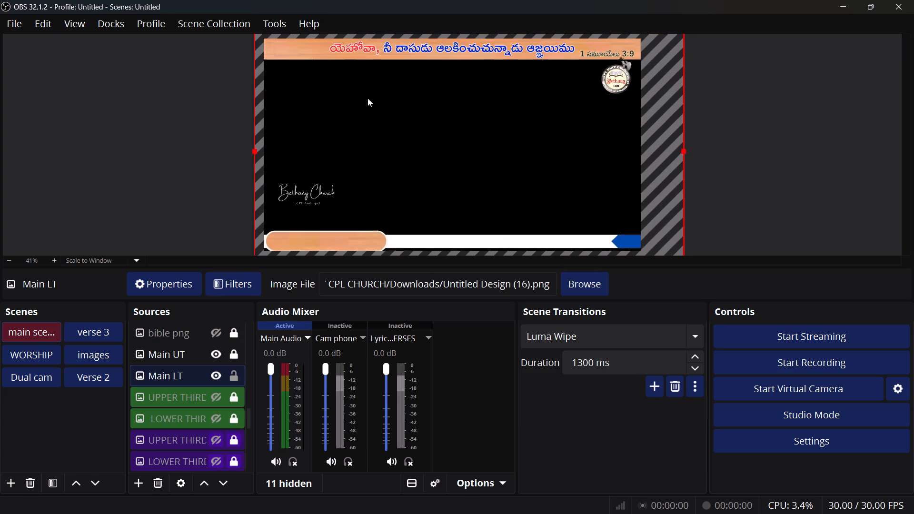
key("Left")
key("Left")
key("Left")
key("Left")
key("Left")
key("Left")
key("Left")
key("Left")
key("Left")
key("Left")
key("Left")
key("Left")
key("Left")
key("Left")
key("Up")
key("Up")
key("Up")
key("Up")
key("Up")
key("Up")
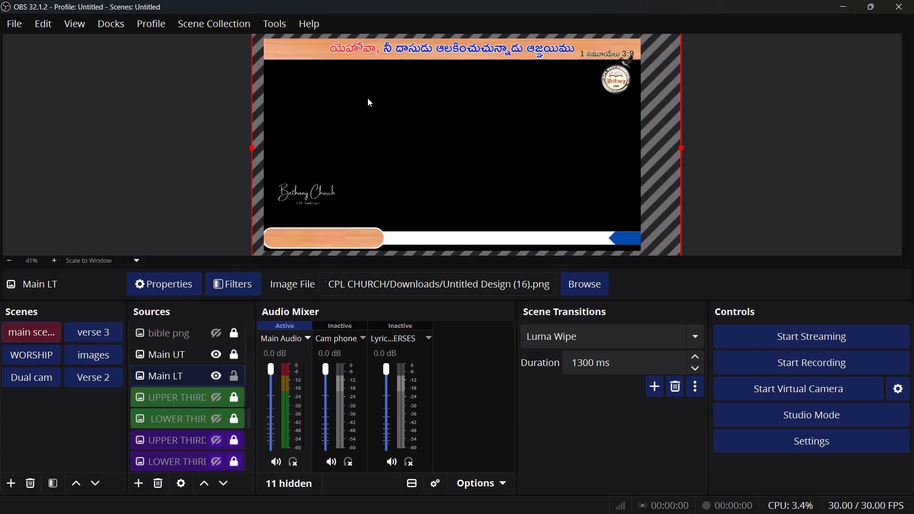
Fine-tune the Main LT position slightly right and up so the whole orange pill shape sits inside the canvas.
key("Right")
key("Right")
key("Right")
key("Right")
key("Right")
key("Right")
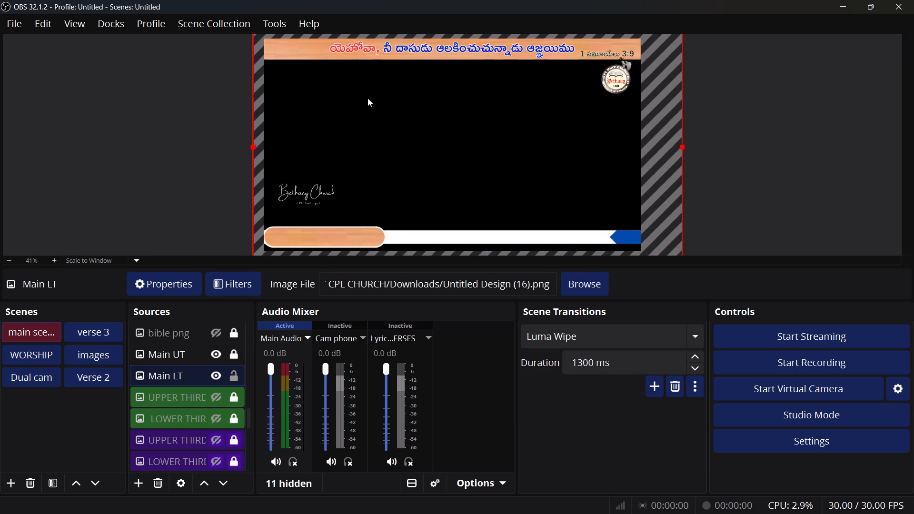
key("Right")
key("Right")
key("Right")
key("Right")
key("Right")
key("Right")
key("Right")
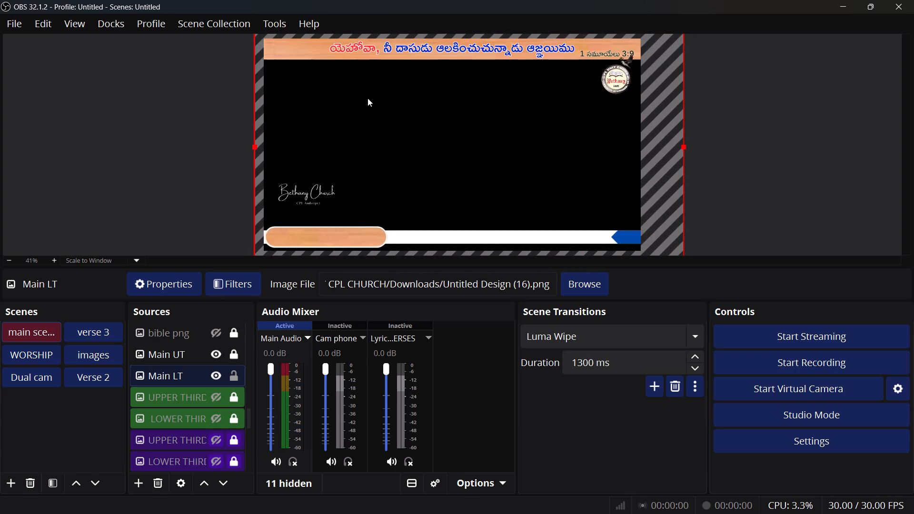
key("Right")
key("Up")
key("Up")
key("Up")
key("Right")
key("Right")
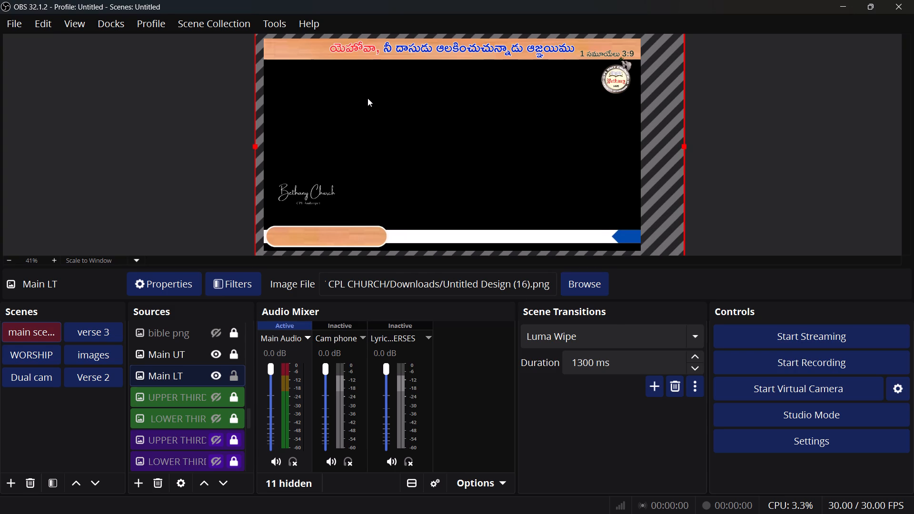
key("Up")
key("Left")
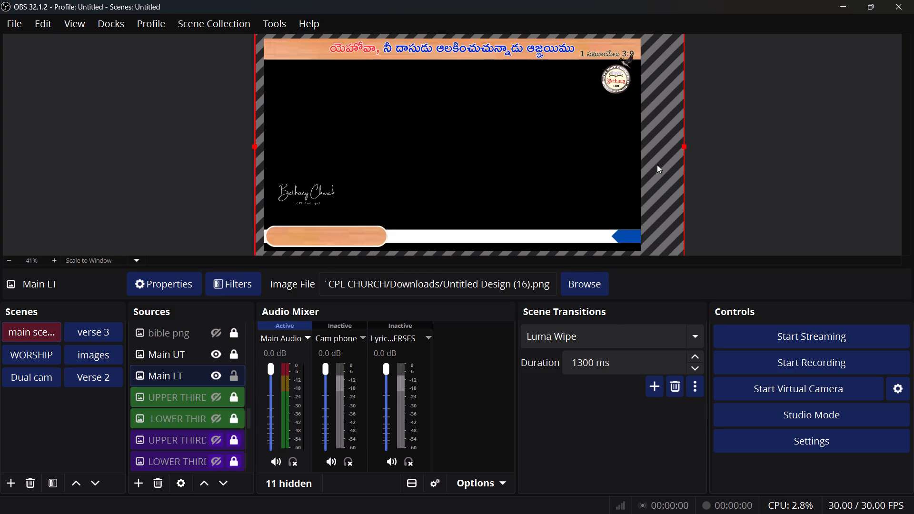
Scale the Main LT graphic down from its right edge until it extends only slightly beyond the canvas's right side.
left_click_drag(686, 147, 675, 147)
left_click_drag(675, 147, 655, 148)
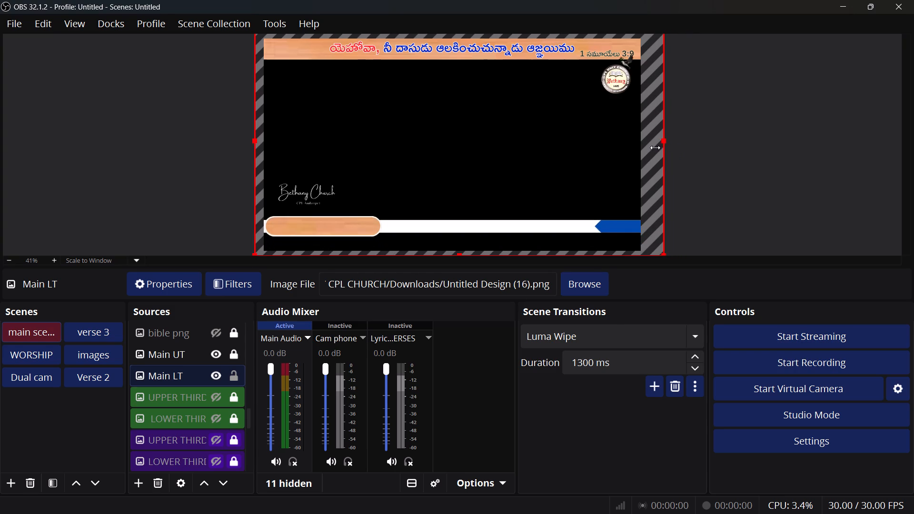
left_click_drag(655, 148, 653, 148)
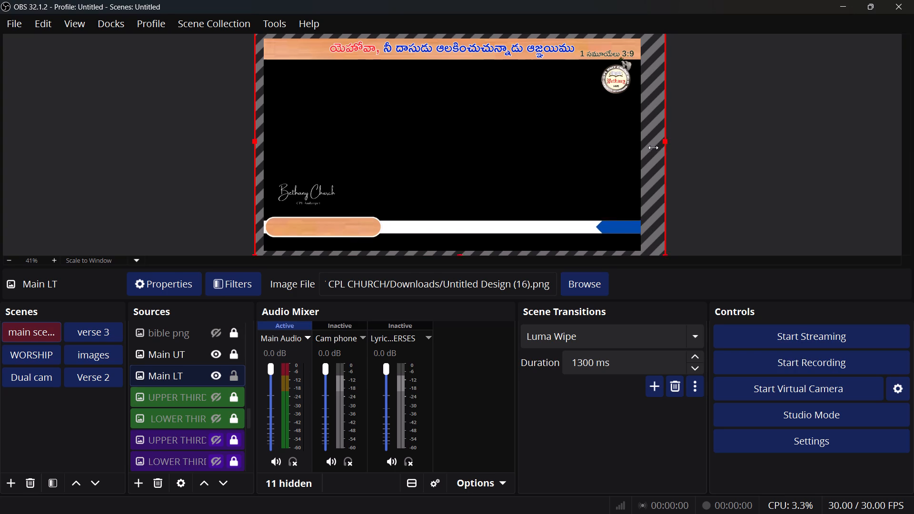
left_click_drag(653, 148, 634, 149)
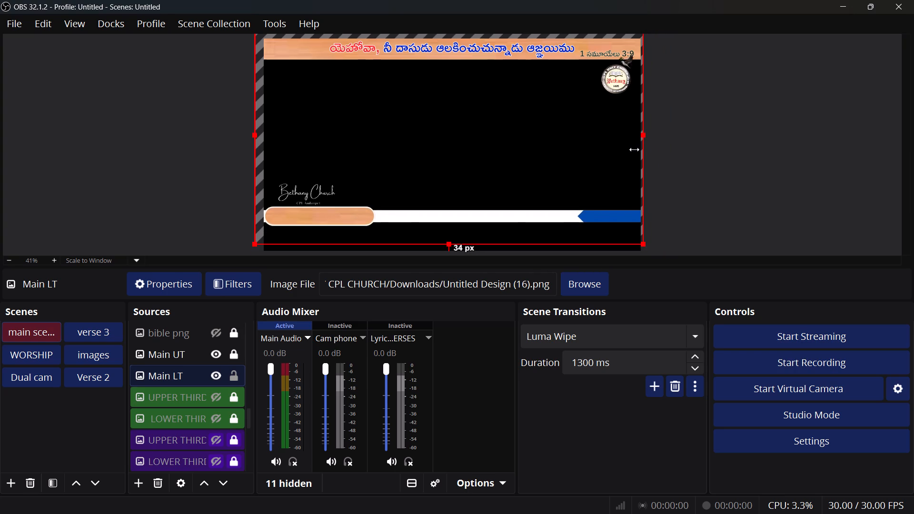
left_click_drag(634, 149, 640, 150)
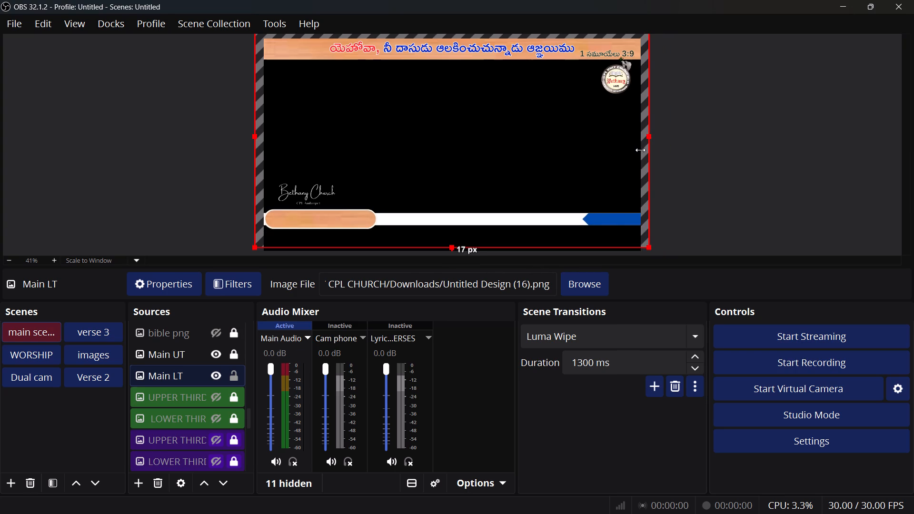
left_click_drag(640, 150, 641, 151)
Lower the Main LT graphic, shifted slightly left, until its frame's top edge sits about 44 px below the canvas's top.
left_click(576, 203)
key("Down")
key("Down")
key("Down")
key("Down")
key("Down")
key("Down")
key("Down")
key("Down")
key("Down")
key("Down")
key("Down")
key("Down")
key("Down")
key("Down")
key("Down")
key("Down")
key("Down")
key("Down")
key("Down")
key("Down")
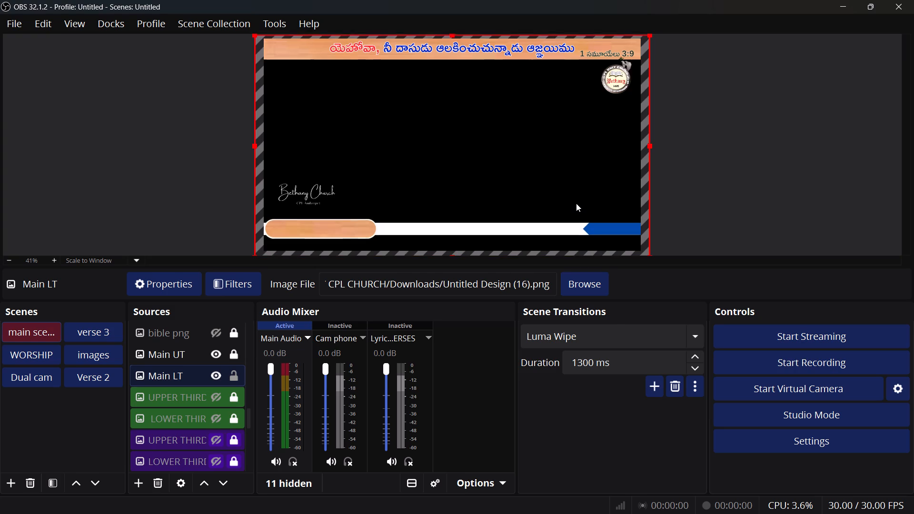
key("Left")
key("Left")
key("Left")
key("Left")
key("Down")
key("Down")
key("Down")
key("Down")
key("Down")
key("Down")
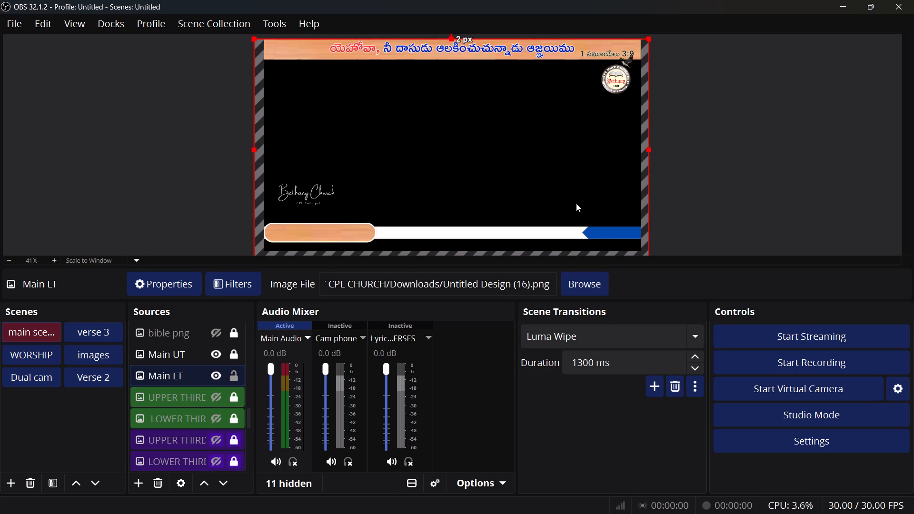
key("Down")
key("Down")
key("Down")
key("Down")
key("Down")
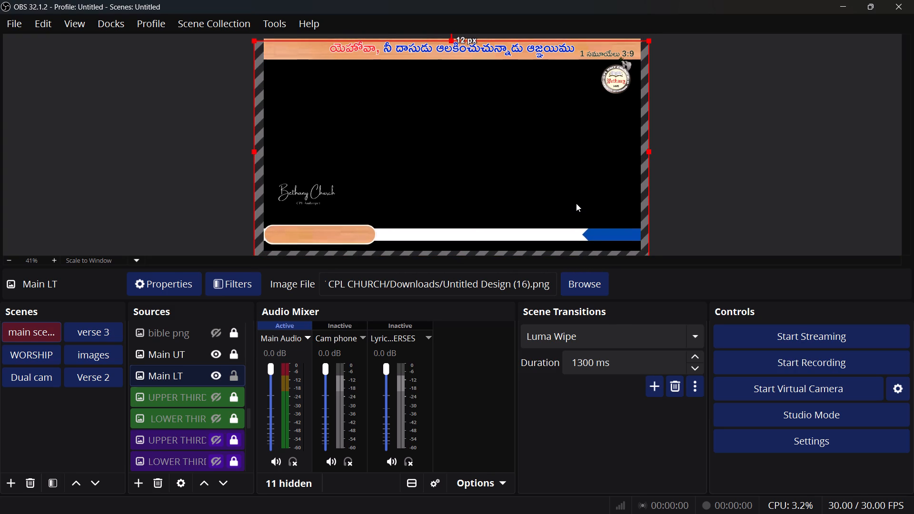
key("Down")
key("Down")
key("Down")
key("Down")
key("Down")
key("Down")
key("Down")
key("Down")
key("Down")
key("Down")
key("Down")
key("Down")
key("Down")
key("Down")
key("Down")
key("Down")
key("Down")
key("Down")
key("Down")
key("Down")
key("Down")
key("Down")
key("Down")
key("Down")
key("Down")
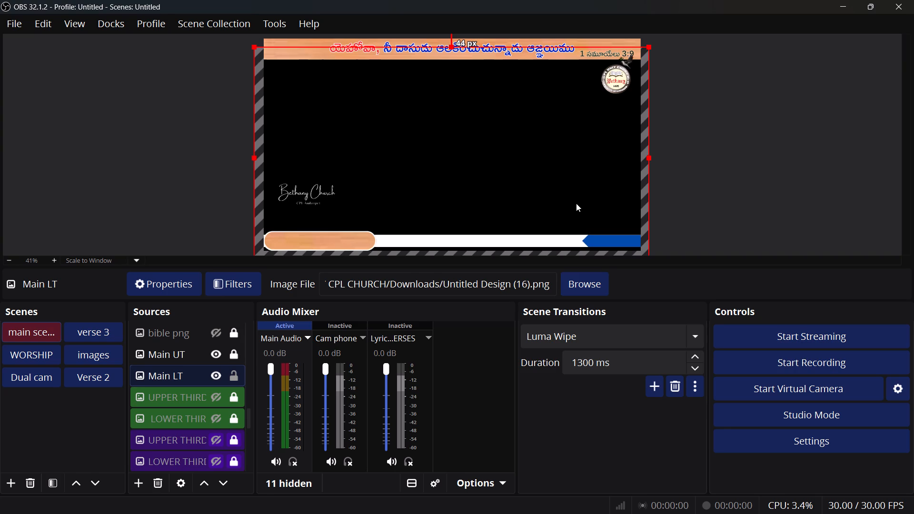
Raise the Main LT graphic until its frame's top edge sits about 22 px below the canvas's top.
key("Up")
key("Up")
key("Up")
key("Up")
key("Up")
key("Up")
key("Up")
key("Up")
key("Up")
key("Up")
key("Up")
key("Up")
key("Up")
key("Up")
key("Up")
key("Up")
key("Up")
key("Up")
key("Up")
key("Up")
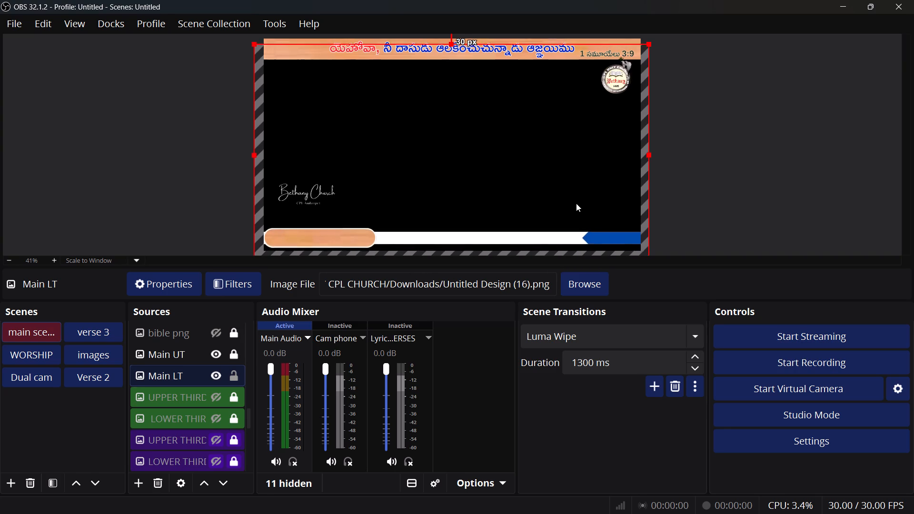
key("Up")
key("Up")
Nudge the Main LT graphic right to leave a small gap beside the orange pill, with its frame top about 23 px below the canvas's top.
key("Right")
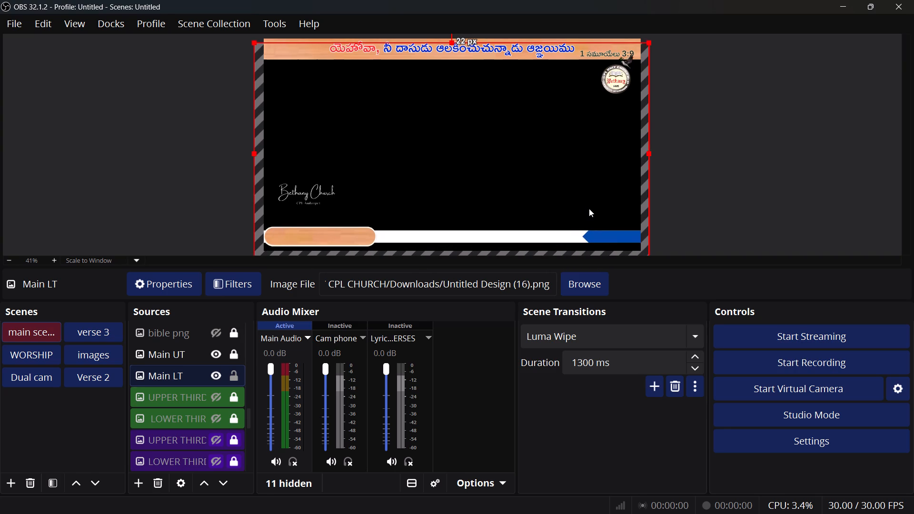
key("Right")
key("Right")
key("Right")
key("Right")
key("Right")
key("Right")
key("Down")
key("Right")
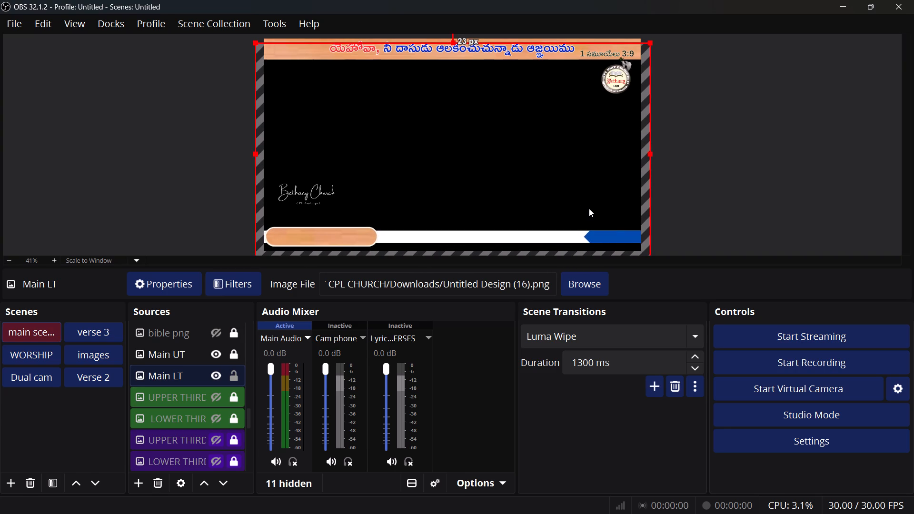
key("Right")
key("Right")
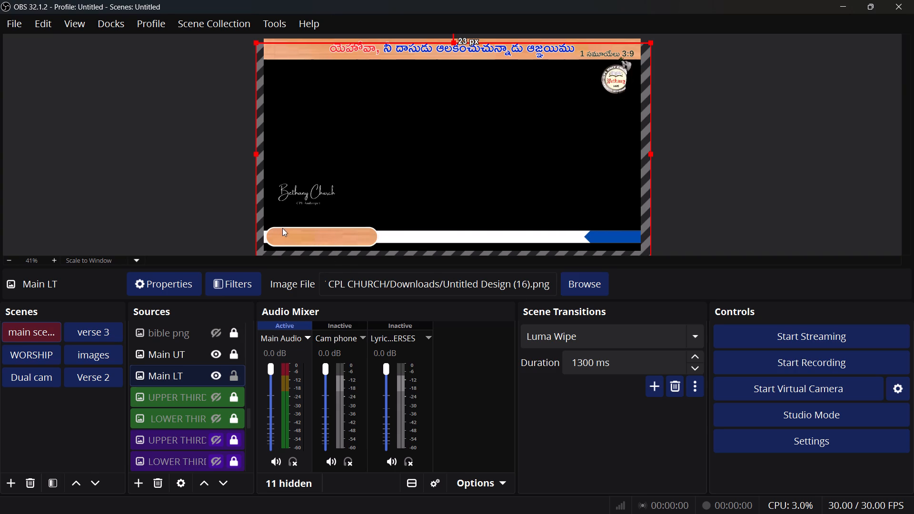
scroll(290, 226, "up", 6, "ctrl")
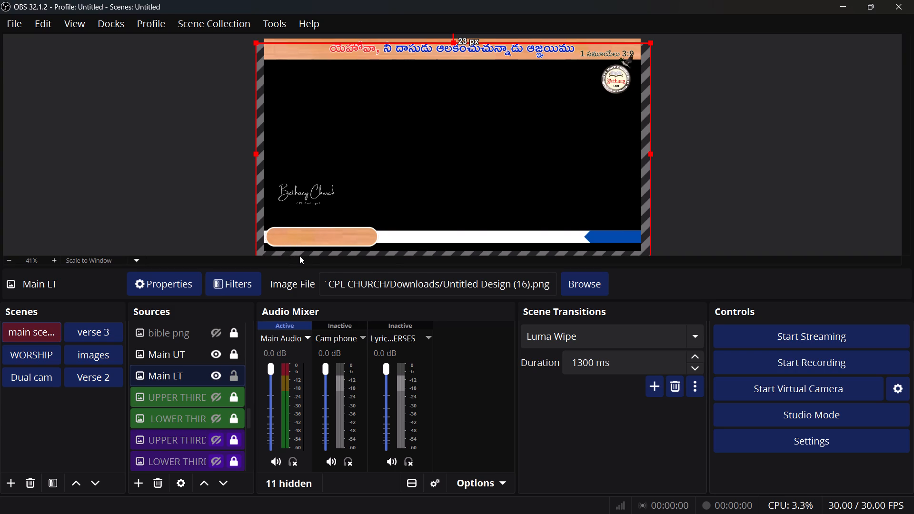
left_click(356, 223)
key("Right")
key("Right")
key("Right")
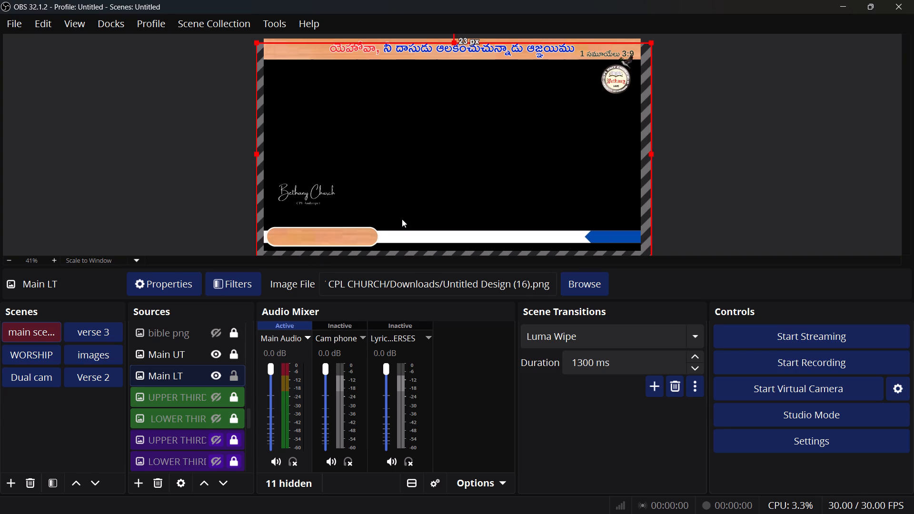
key("Down")
key("Up")
key("Right")
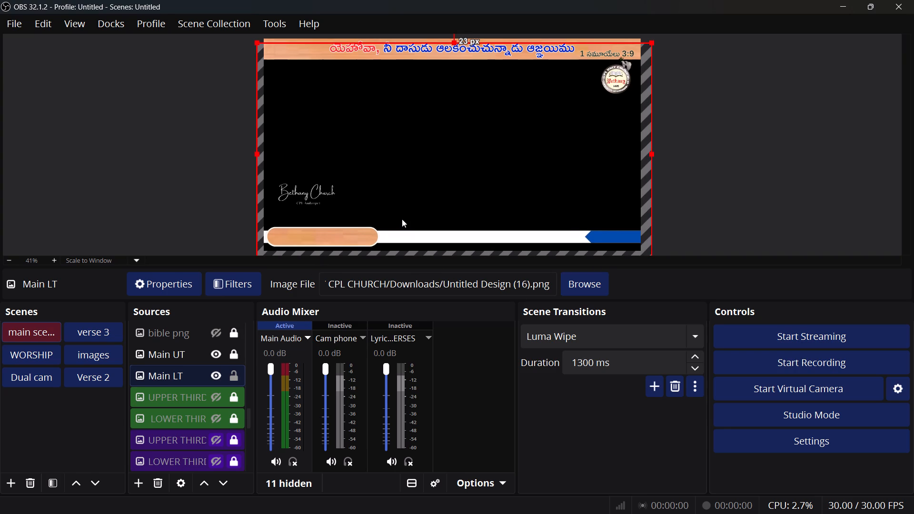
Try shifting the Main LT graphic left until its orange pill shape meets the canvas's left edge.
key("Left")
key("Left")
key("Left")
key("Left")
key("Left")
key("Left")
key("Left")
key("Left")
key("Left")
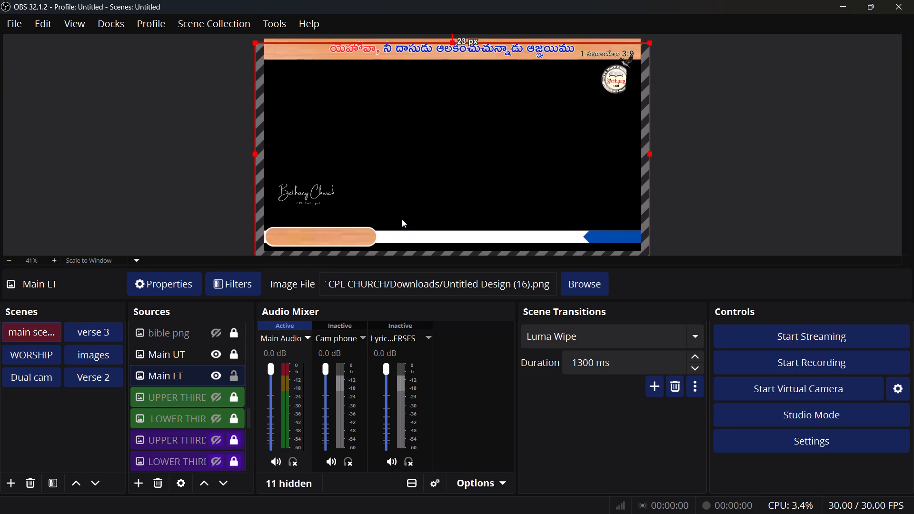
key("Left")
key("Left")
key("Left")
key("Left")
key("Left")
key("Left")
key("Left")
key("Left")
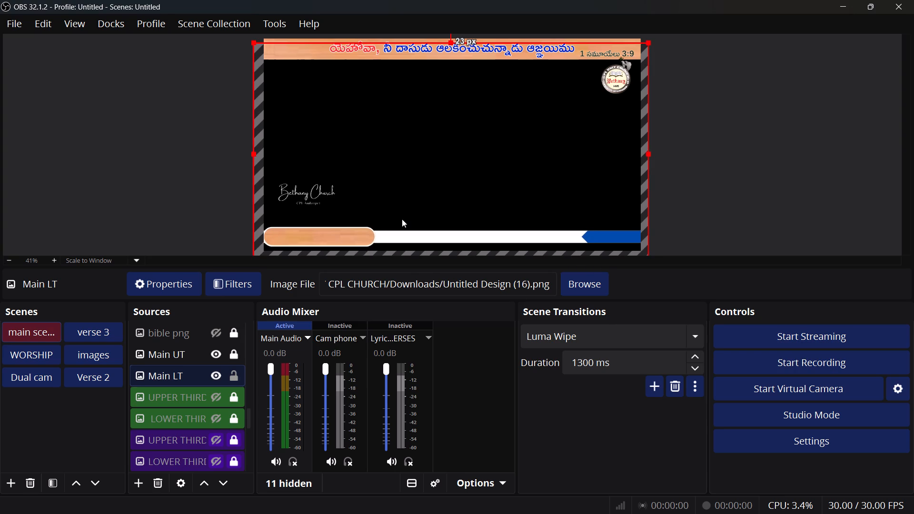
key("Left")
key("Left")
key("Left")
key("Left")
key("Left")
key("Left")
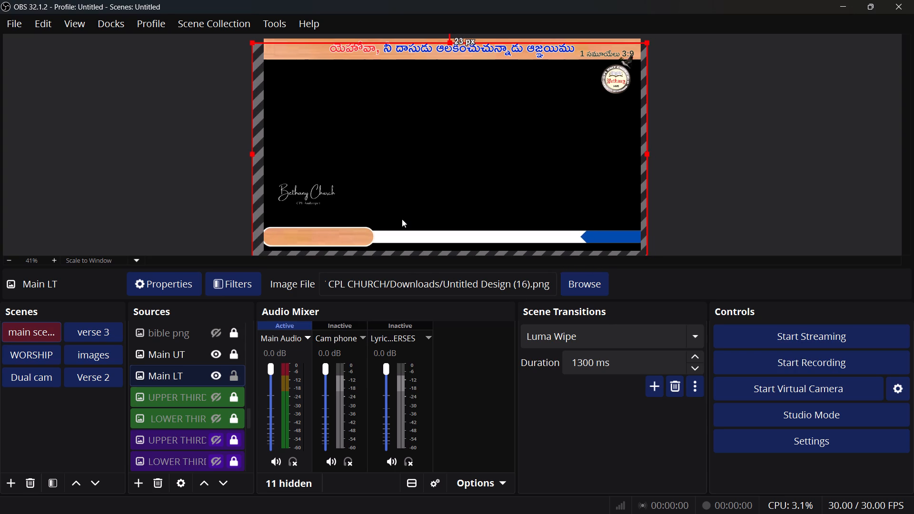
Move the Main LT graphic right until a small gap separates its orange pill from the canvas's left edge, and deselect it.
key("Right")
key("Right")
key("Right")
key("Right")
key("Right")
key("Right")
key("Right")
key("Right")
key("Right")
key("Right")
key("Right")
key("Right")
key("Right")
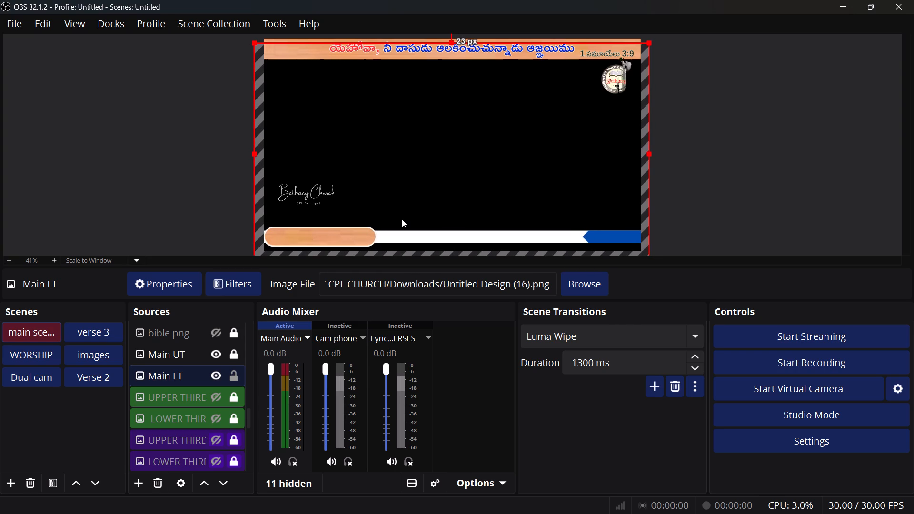
key("Right")
key("Right")
key("Right")
key("Right")
key("Right")
key("Right")
key("Right")
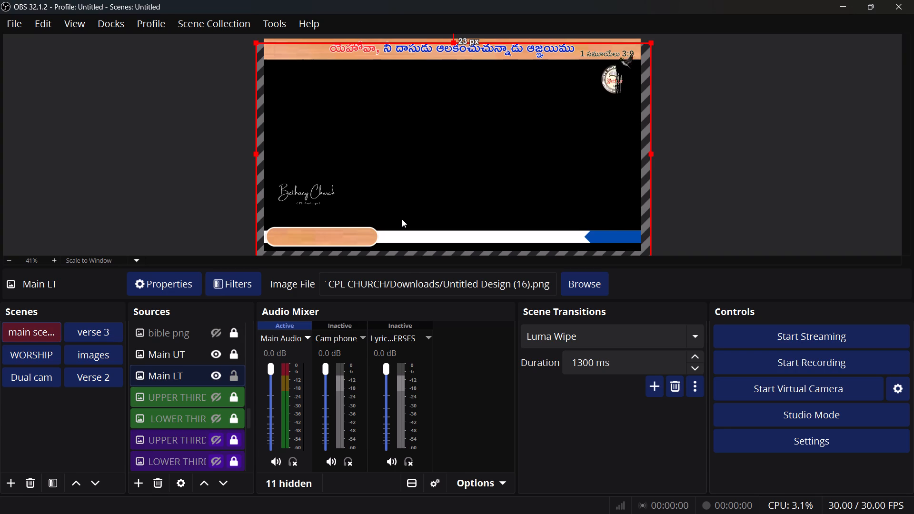
key("Right")
key("Right")
key("Right")
key("Right")
key("Right")
key("Right")
key("Right")
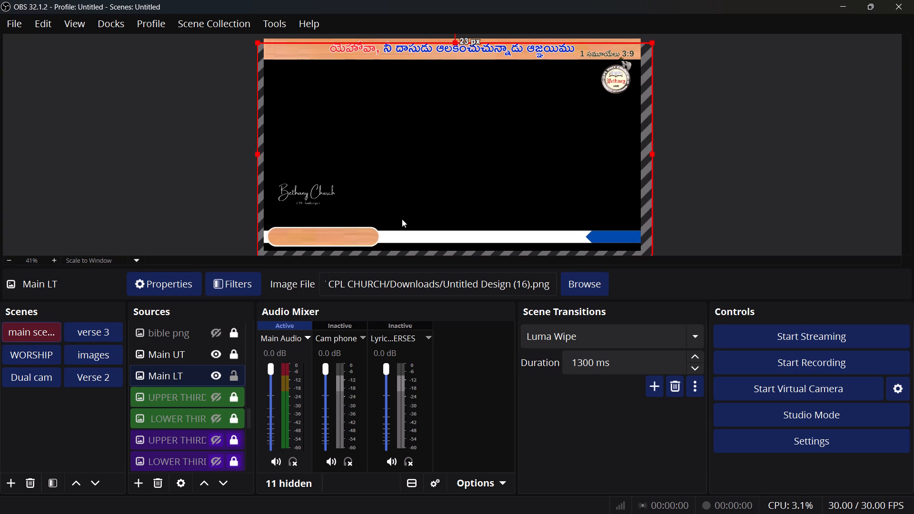
left_click(777, 167)
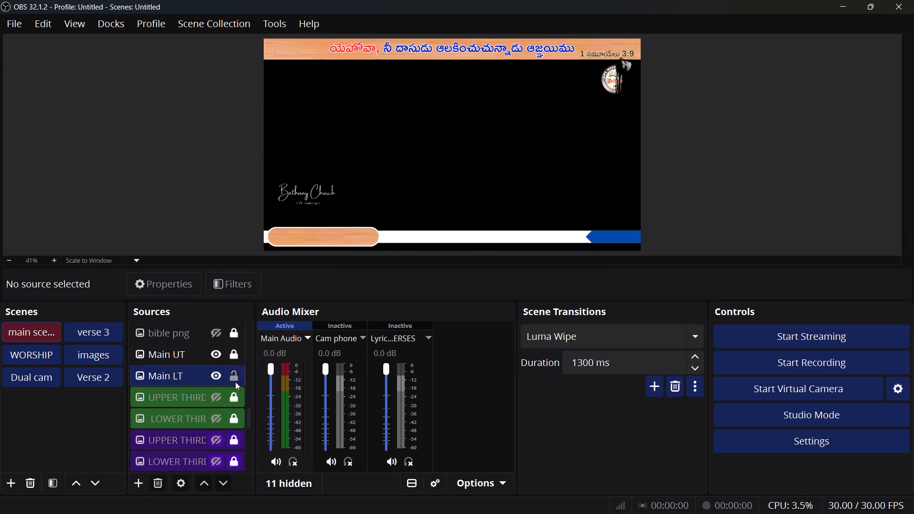
Lock the Main LT source.
left_click(233, 373)
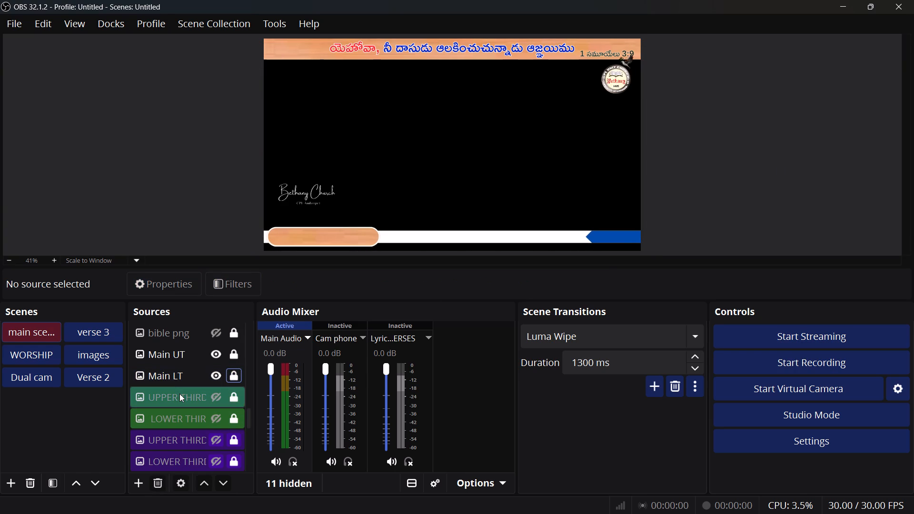
Hide the Main LT and Main UT sources.
scroll(179, 394, "down", 1)
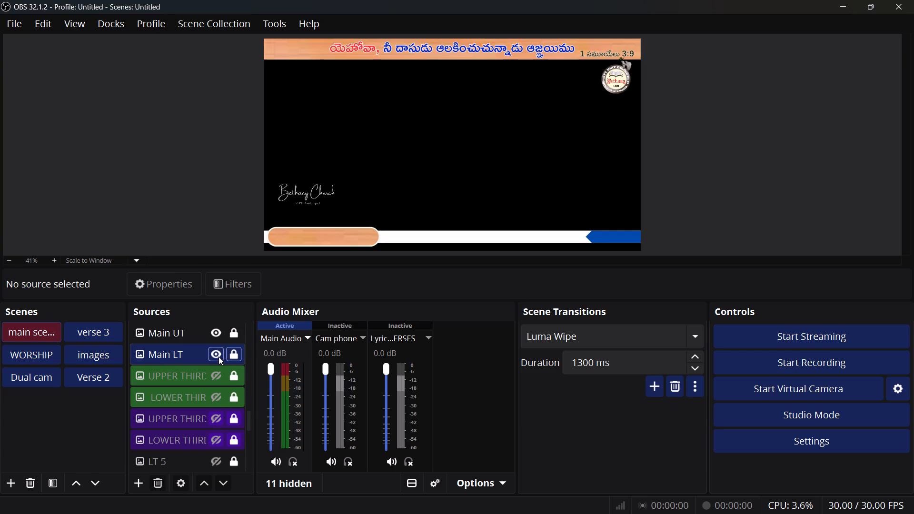
left_click(218, 356)
left_click(214, 334)
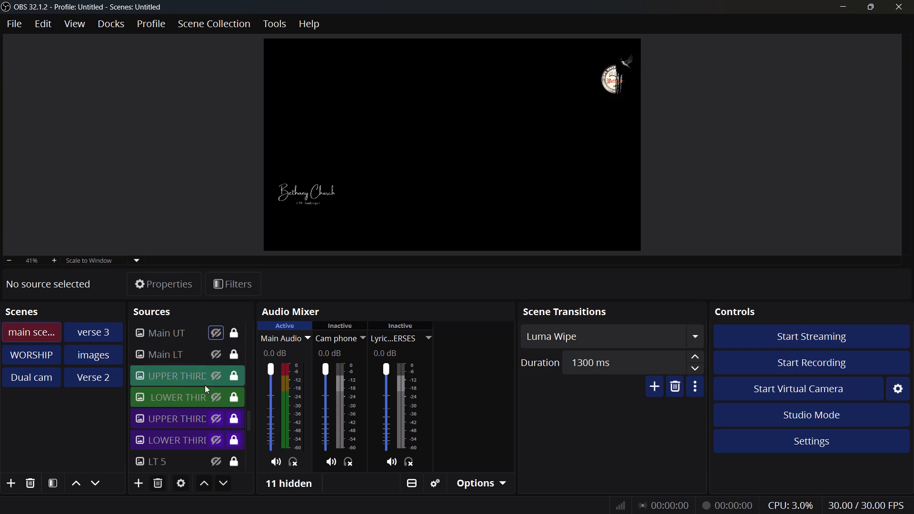
Briefly show and hide the UPPER THIRD, LOWER THIRD, UPPER THIRD 4 and LOWER THIRD 4 sources to examine their banner graphics.
left_click(214, 378)
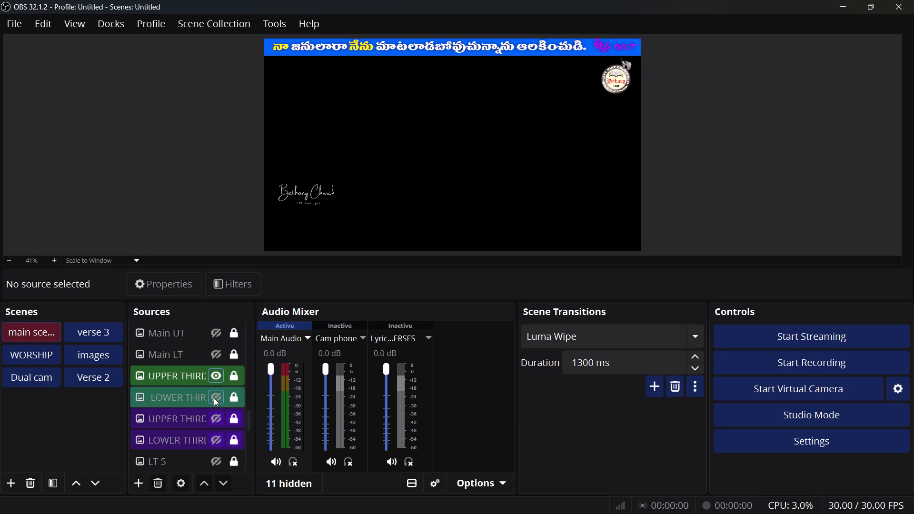
left_click(214, 396)
left_click(214, 396)
left_click(213, 377)
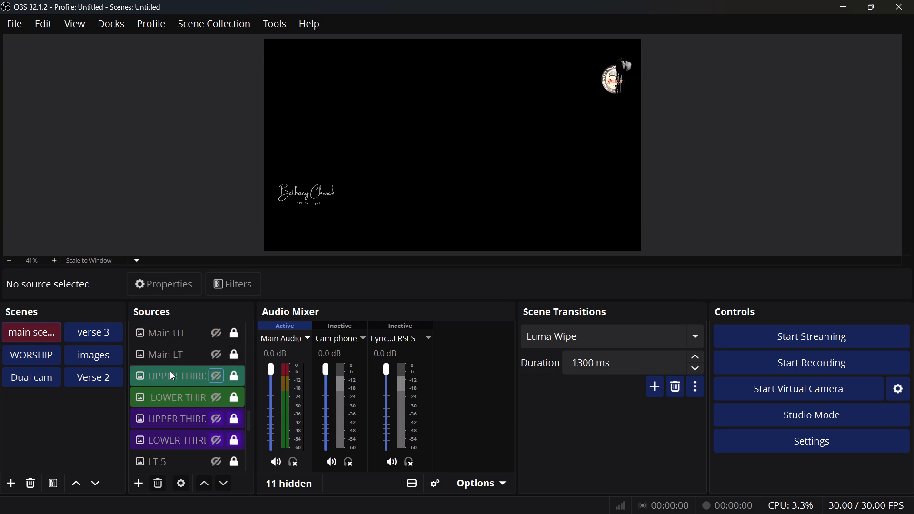
left_click(169, 371)
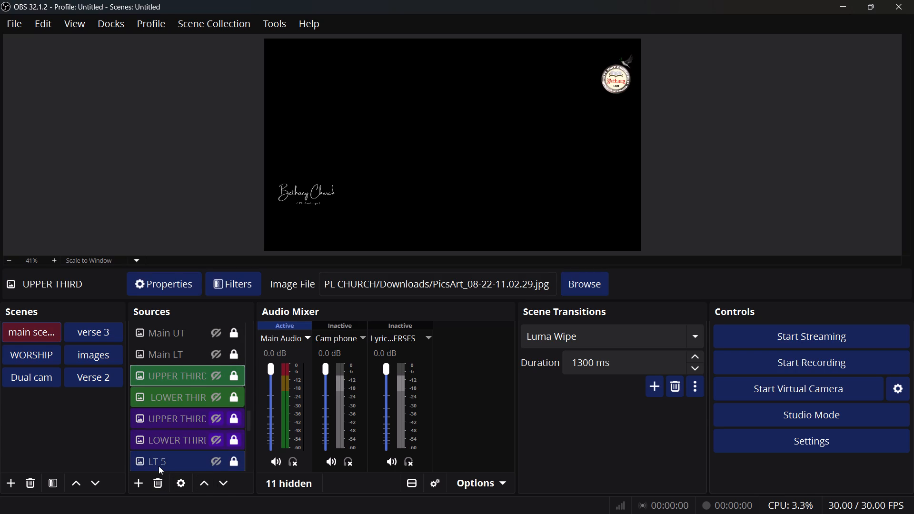
left_click_drag(166, 417, 179, 416)
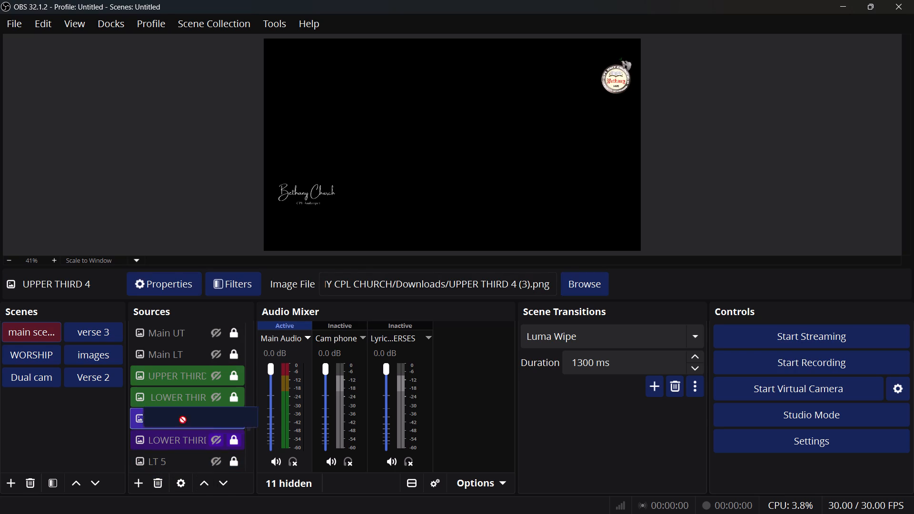
left_click_drag(179, 416, 185, 416)
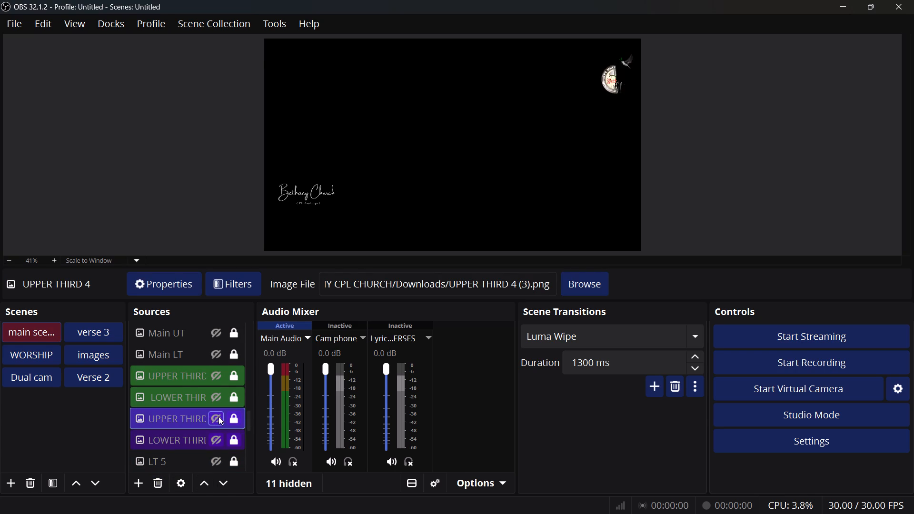
left_click(219, 416)
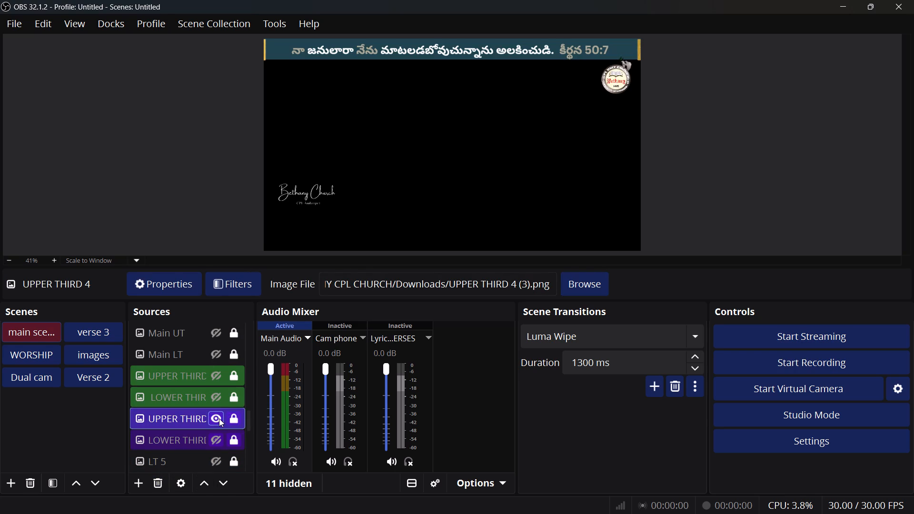
left_click(219, 418)
left_click(216, 443)
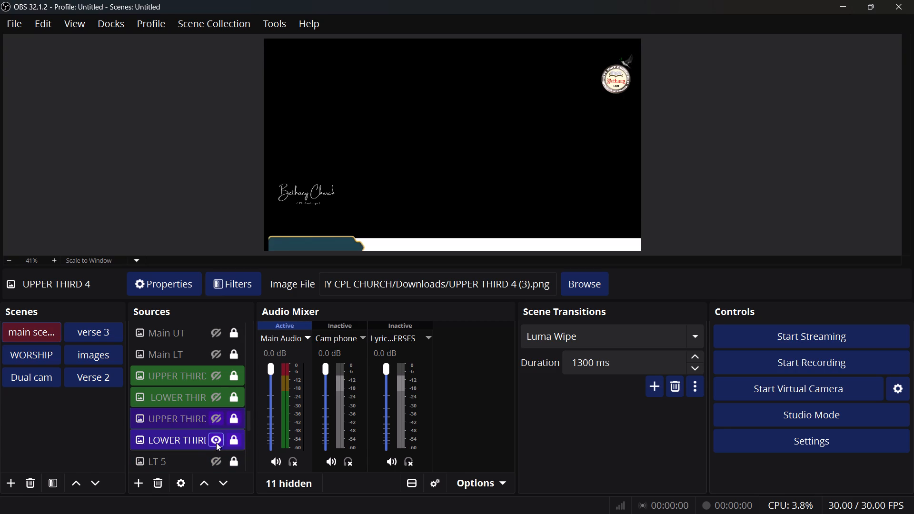
left_click(216, 443)
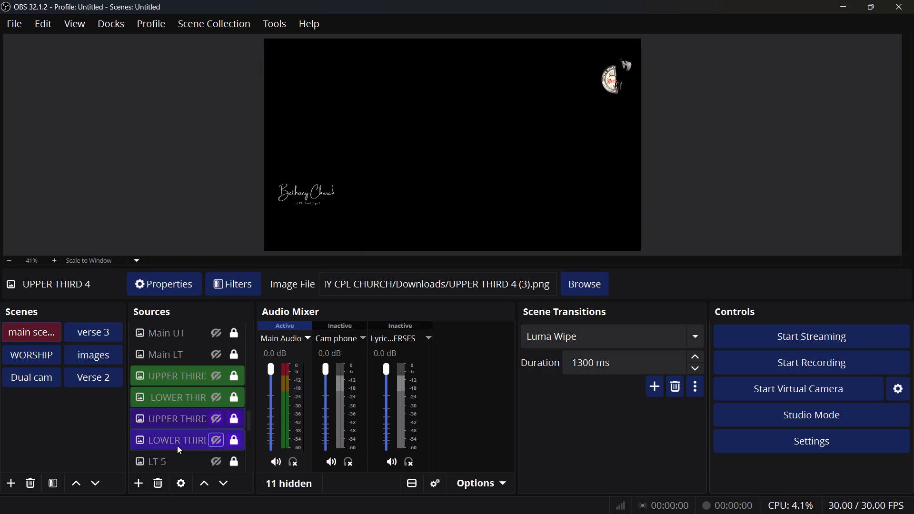
Remove the LOWER THIRD 4 and UPPER THIRD 4 sources from the main scene.
left_click_drag(178, 444, 165, 469)
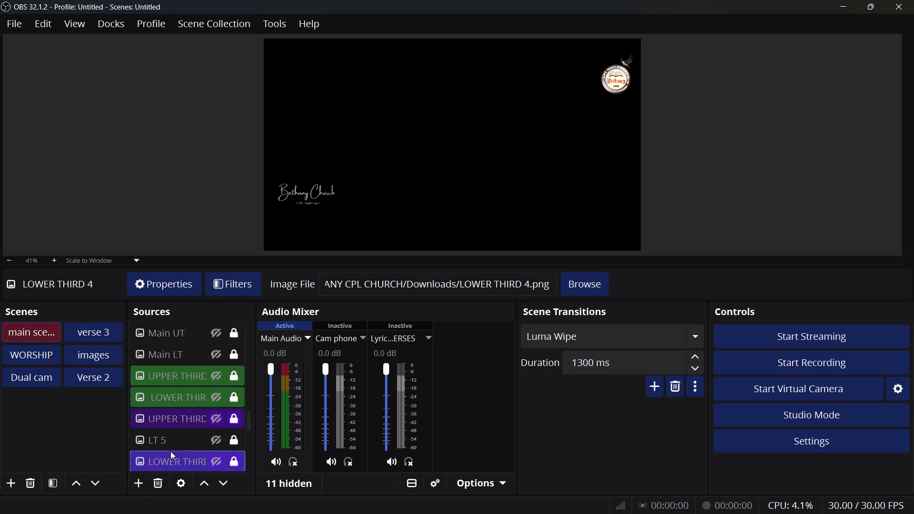
left_click(158, 481)
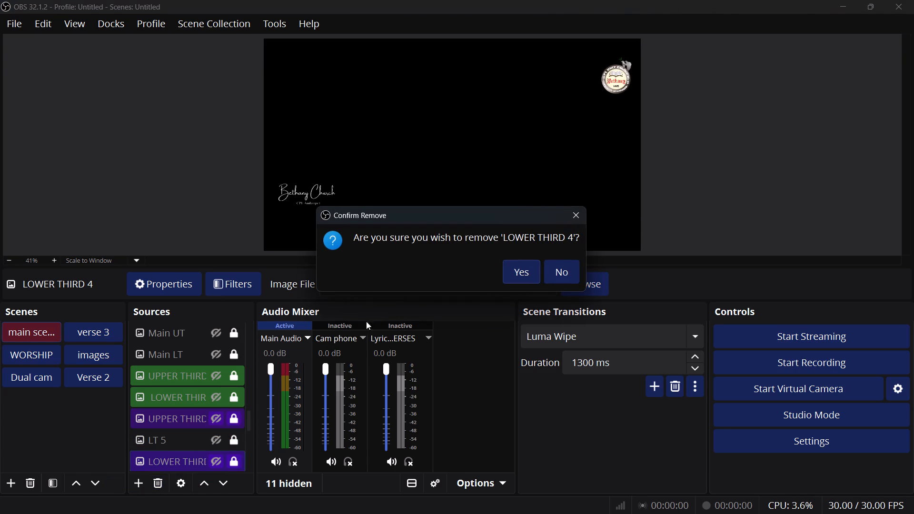
left_click(519, 262)
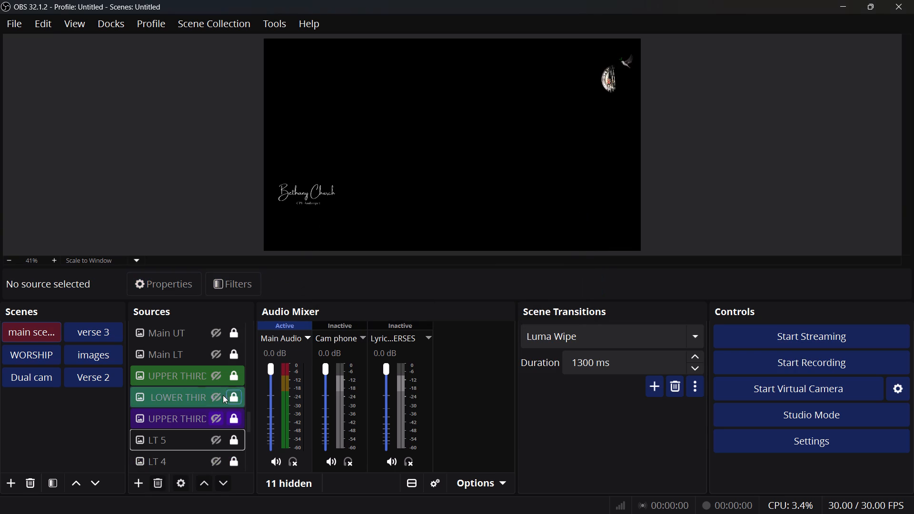
left_click(190, 410)
left_click(150, 486)
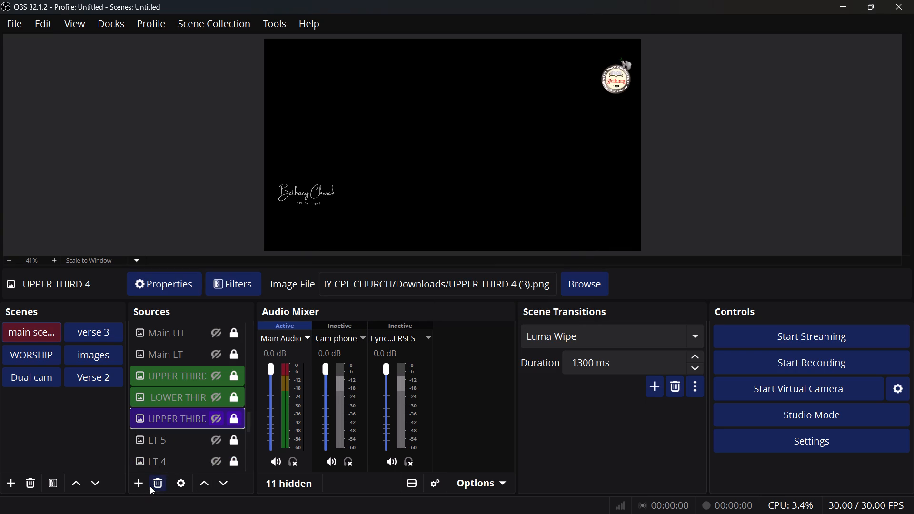
left_click(513, 280)
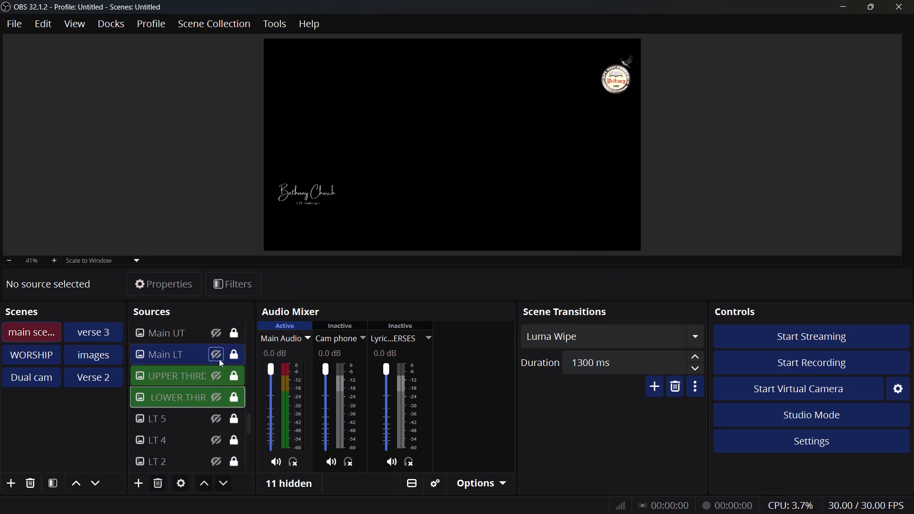
Remove the green-highlighted LOWER THIRD and UPPER THIRD sources from the main scene.
left_click(193, 399)
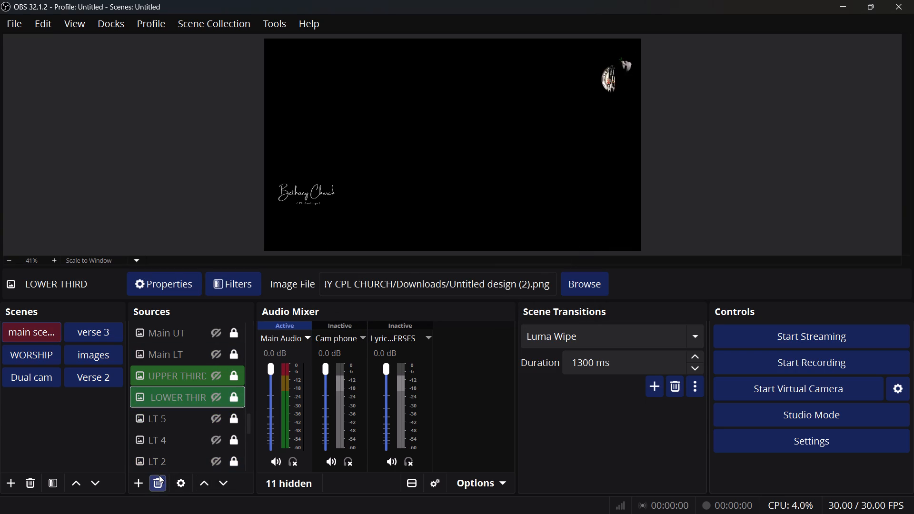
left_click_drag(160, 476, 157, 488)
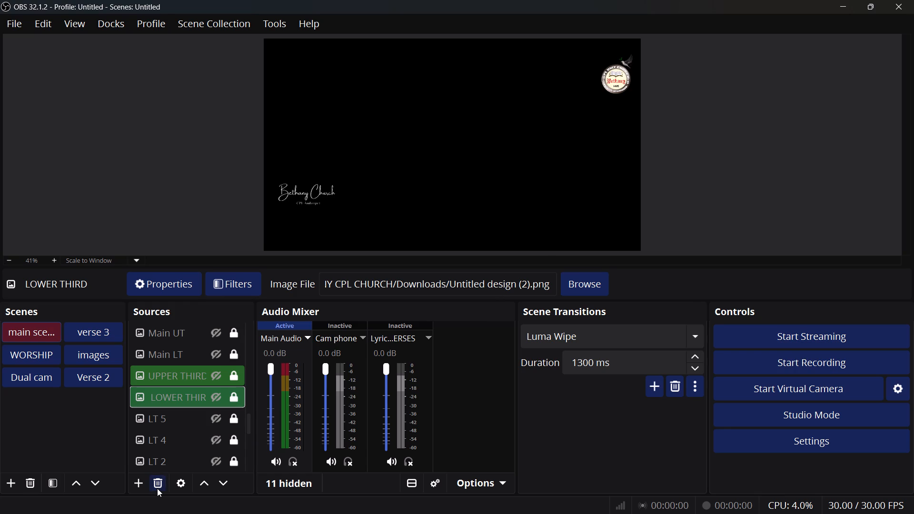
left_click(157, 488)
left_click(511, 274)
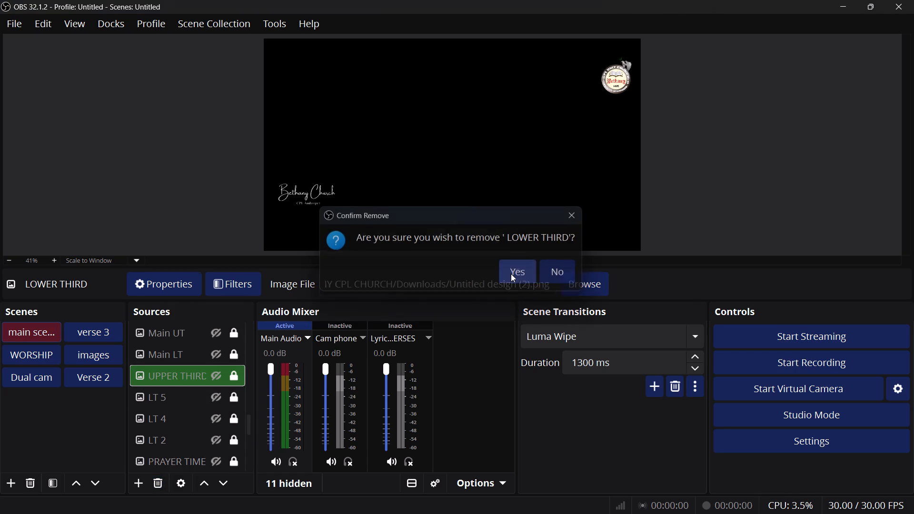
left_click(192, 371)
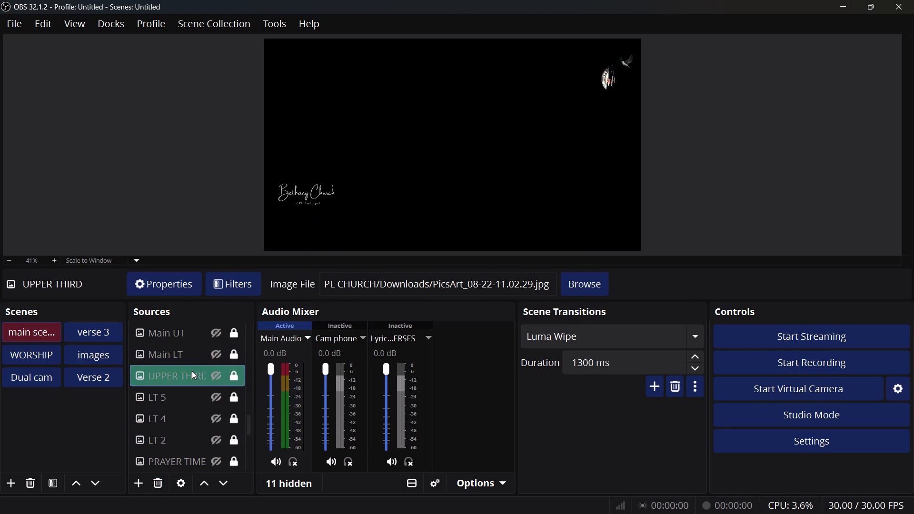
left_click(192, 371)
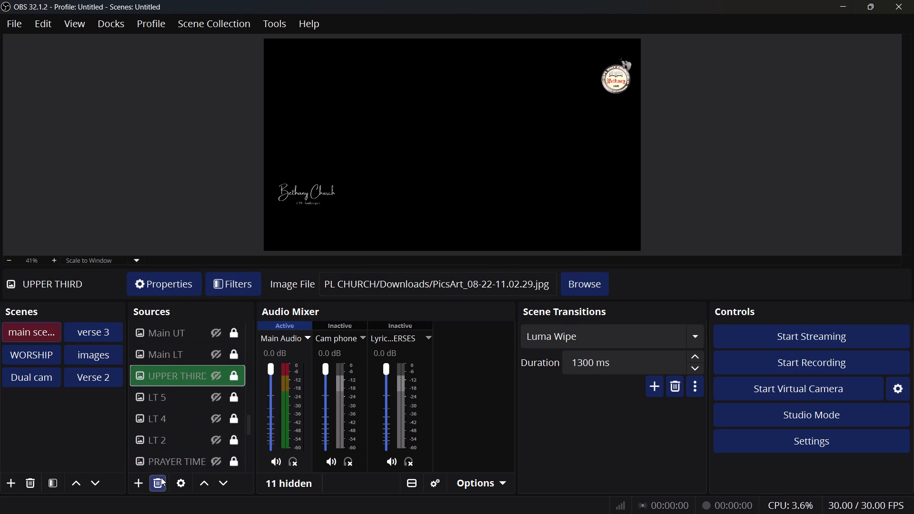
left_click(160, 477)
left_click(508, 275)
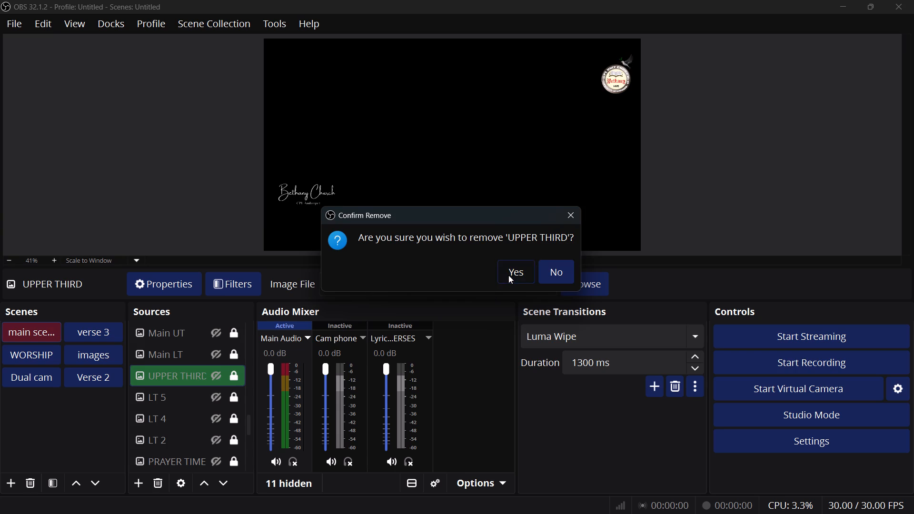
Check the LT 5 graphic by briefly showing it, and remove the LT 5 source.
left_click(215, 376)
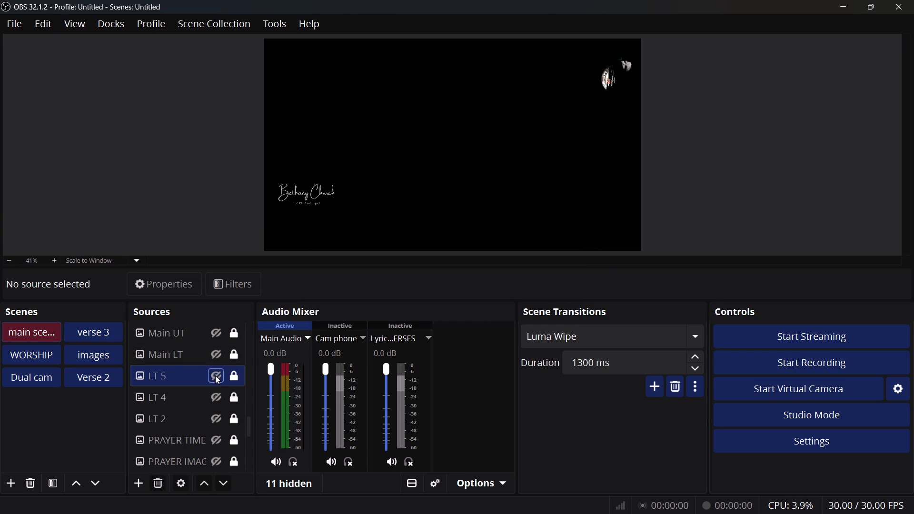
left_click(215, 376)
left_click(183, 375)
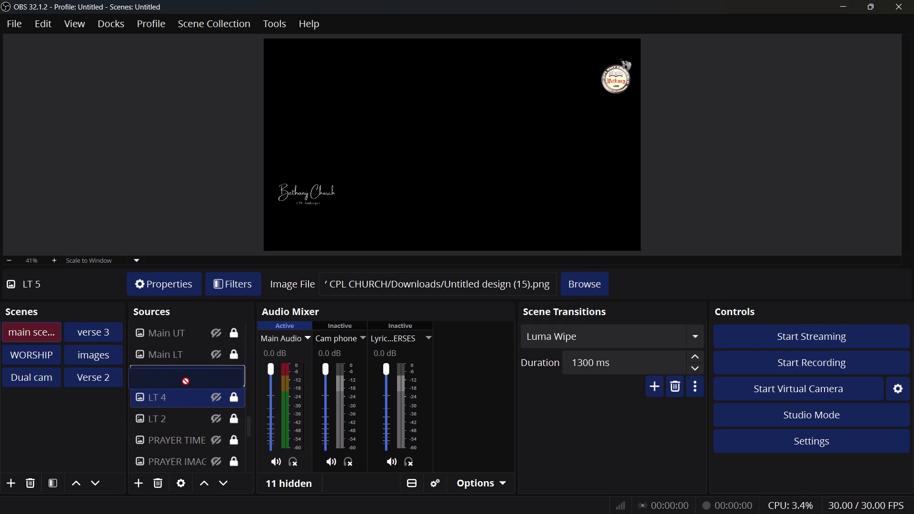
left_click(156, 479)
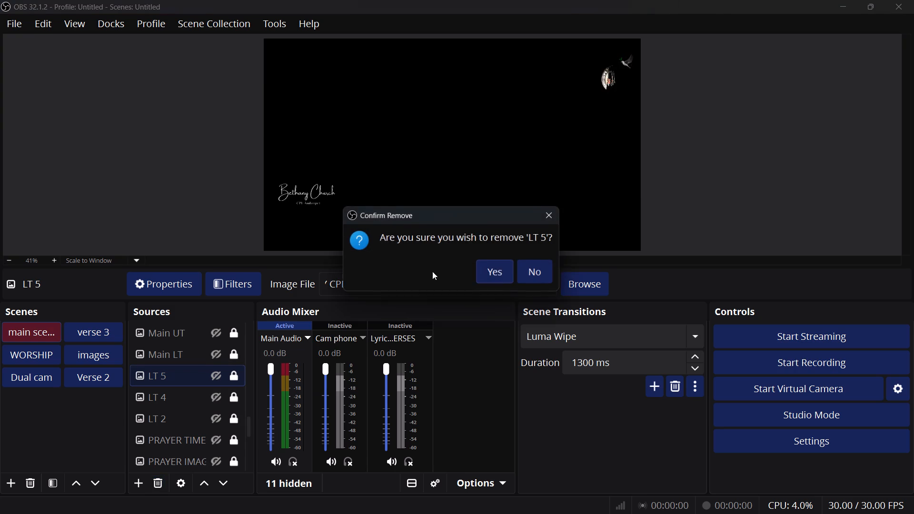
left_click(489, 262)
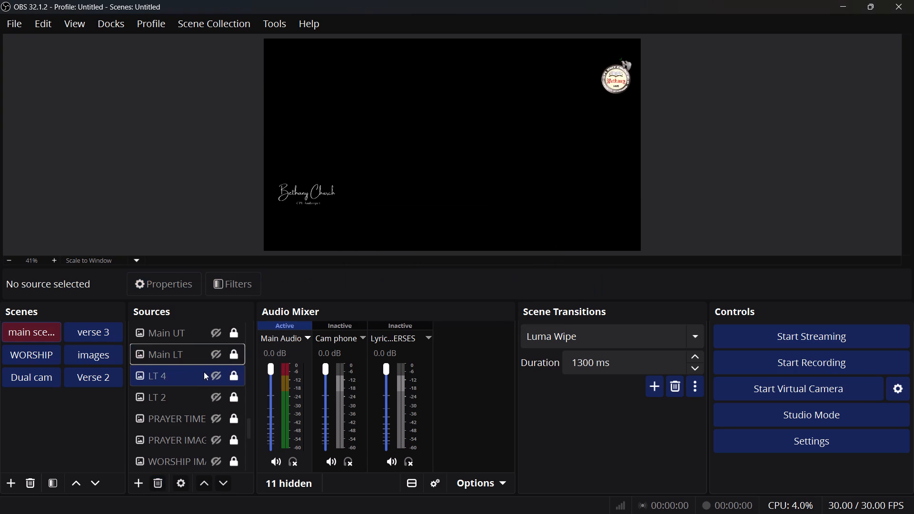
Preview the LT 4 and LT 2 graphics, remove the LT 2 source, and leave LT 4 hidden.
left_click(219, 373)
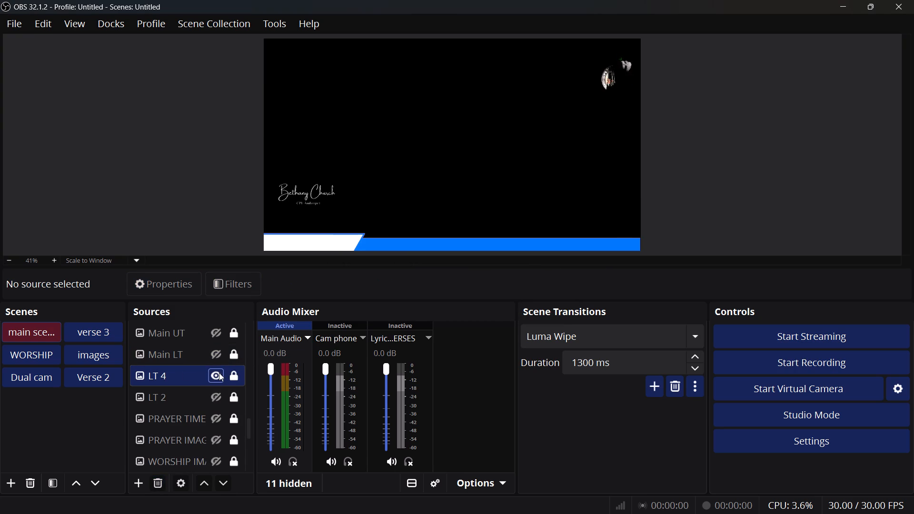
left_click(219, 373)
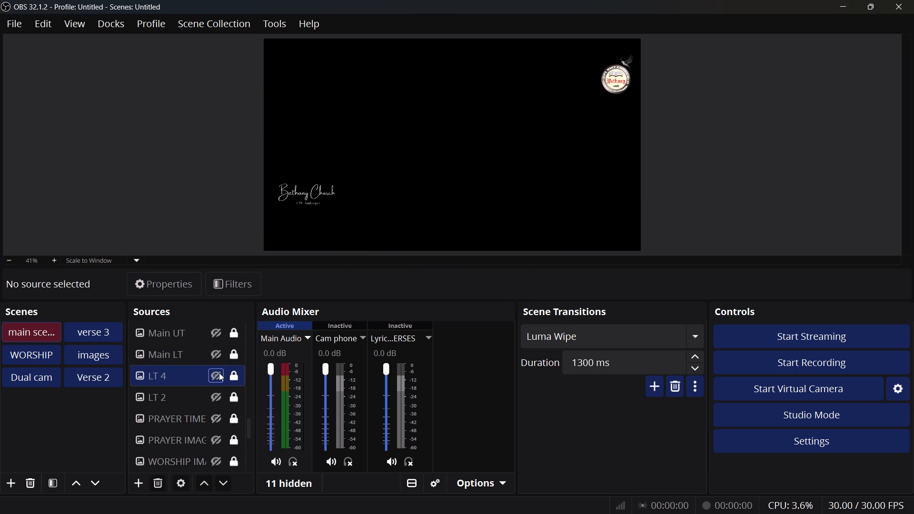
left_click(217, 400)
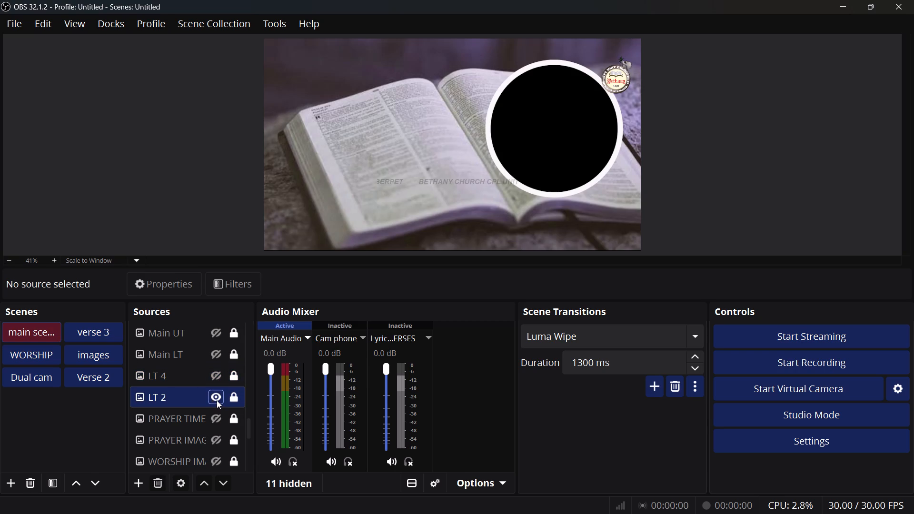
left_click(217, 400)
left_click(179, 394)
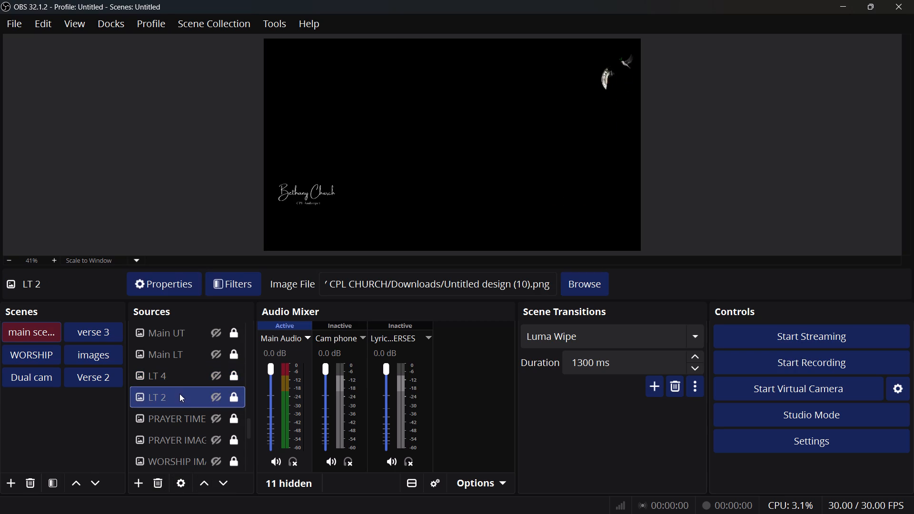
left_click(161, 484)
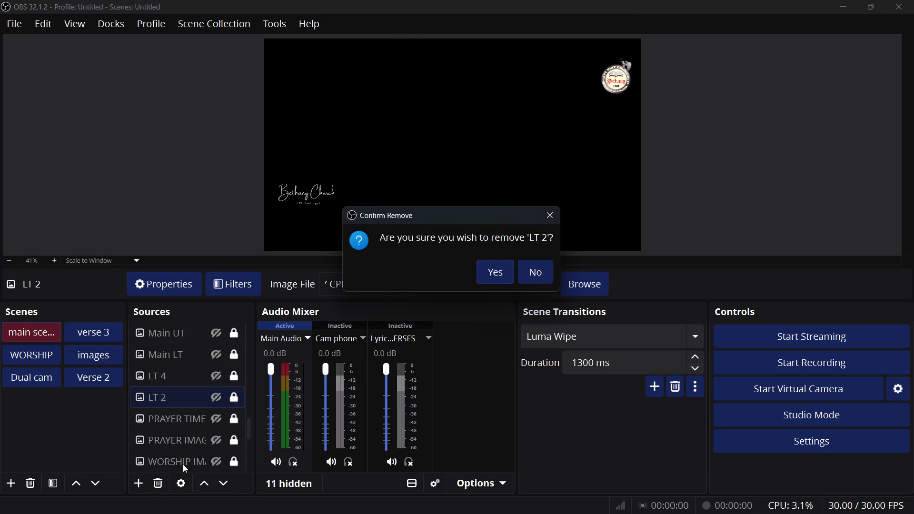
left_click(498, 277)
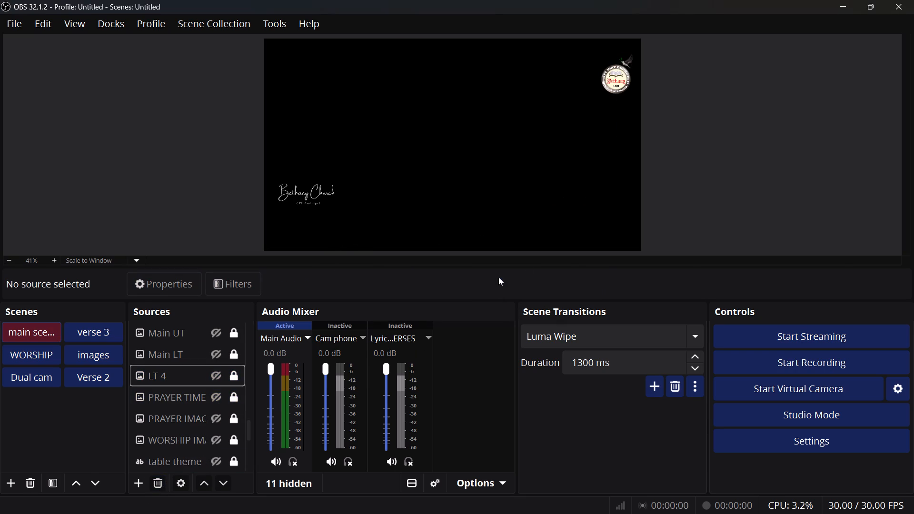
left_click(216, 376)
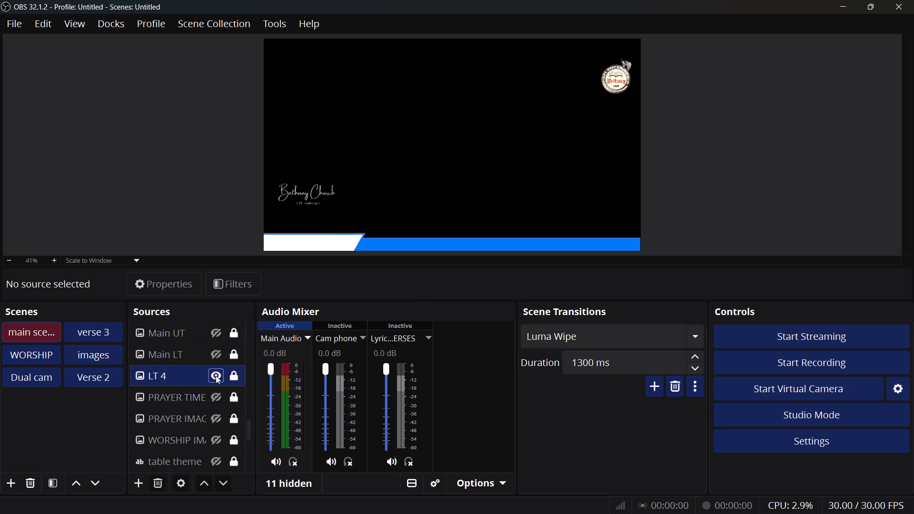
left_click(216, 376)
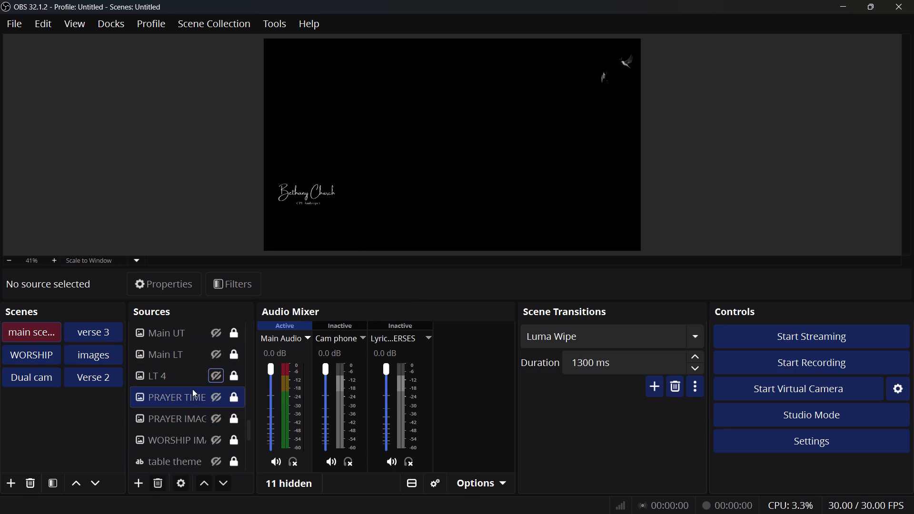
Check the LOWER1 graphic in the main scene by briefly showing it, leaving it hidden.
scroll(185, 426, "up", 2)
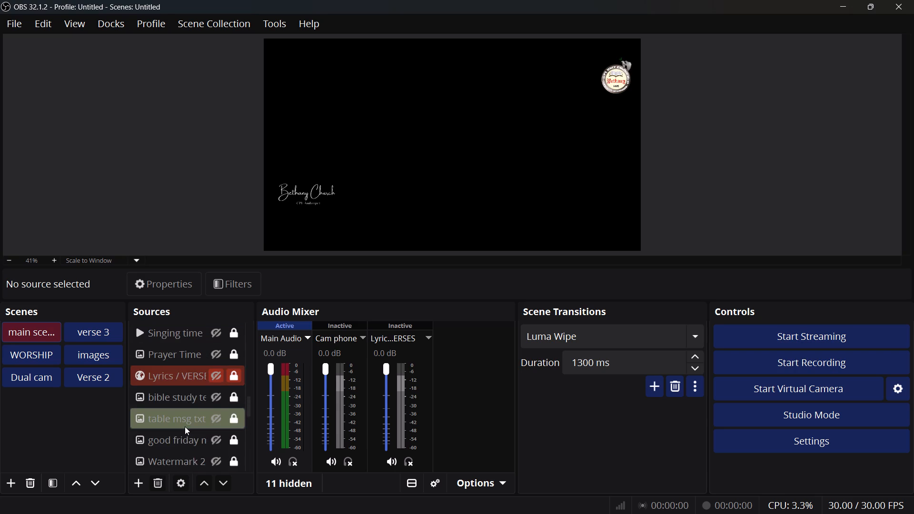
scroll(185, 426, "up", 3)
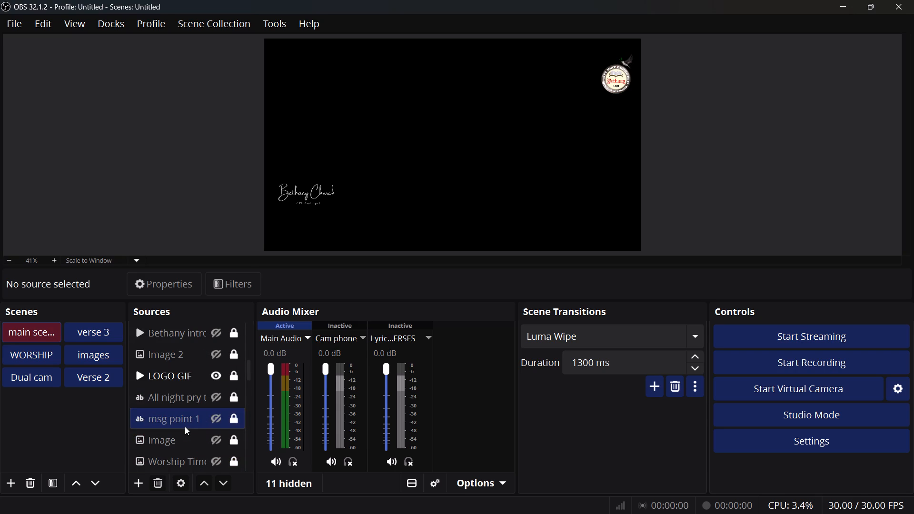
scroll(185, 426, "up", 1)
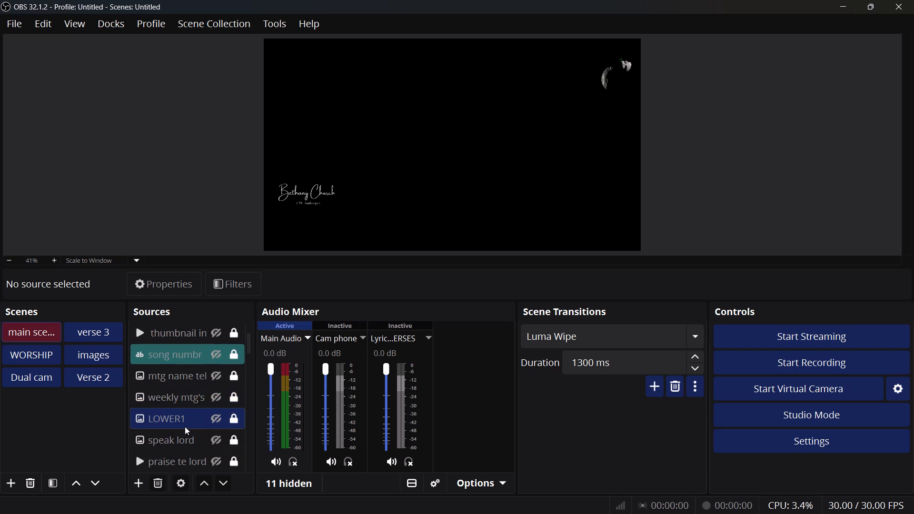
left_click(215, 393)
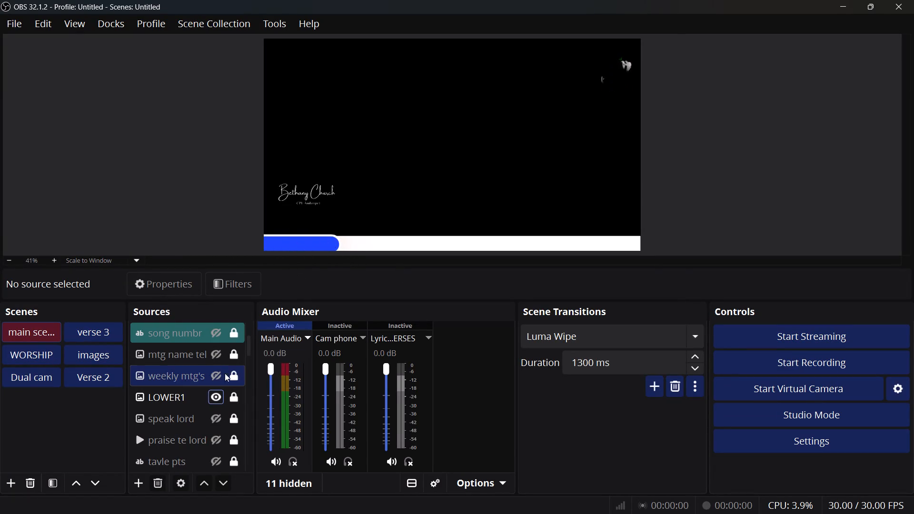
left_click(218, 396)
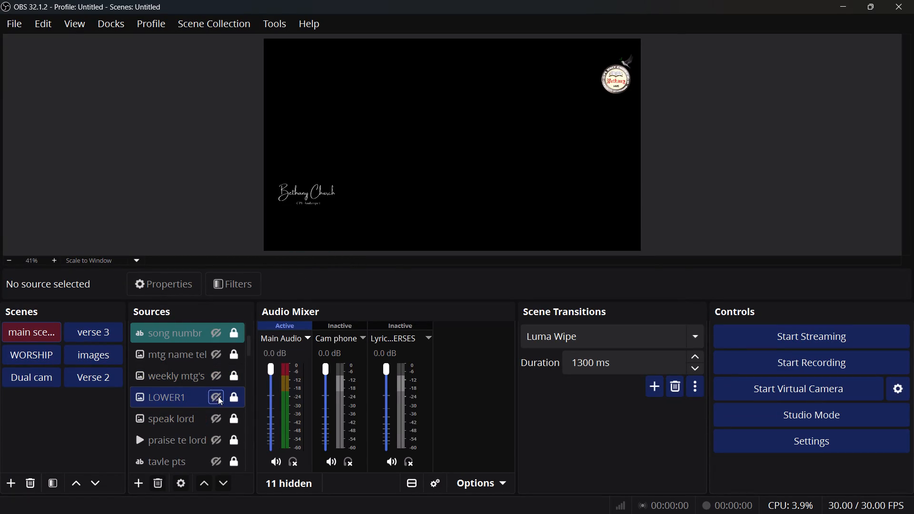
Preview the speak lord banner by briefly showing it, and remove the speak lord source from the main scene.
scroll(174, 430, "down", 1)
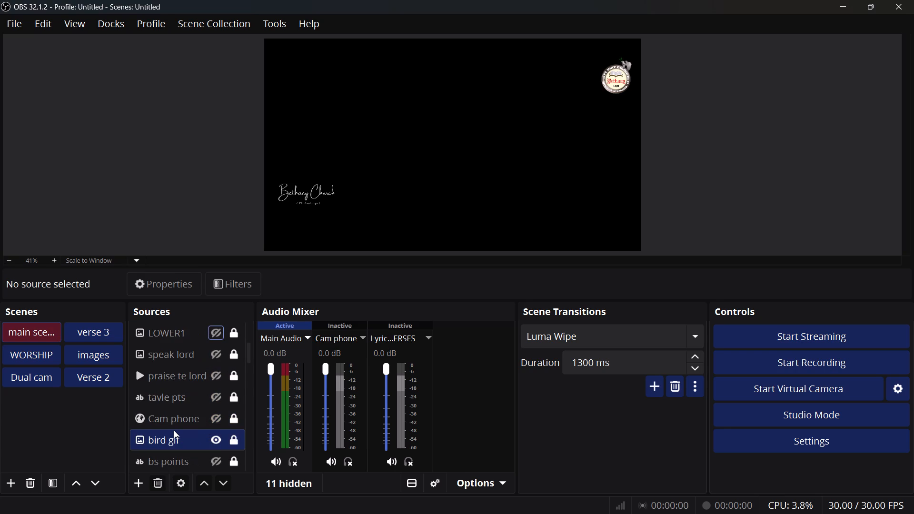
left_click(215, 352)
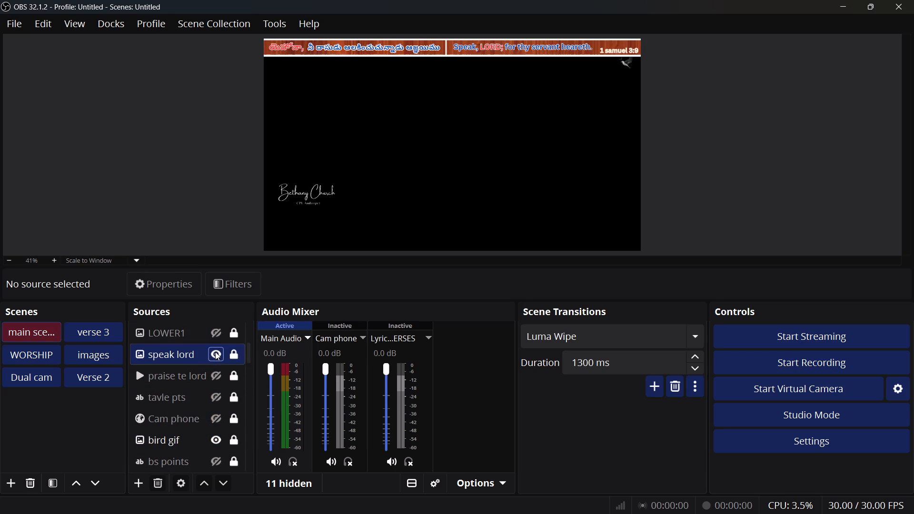
left_click(215, 352)
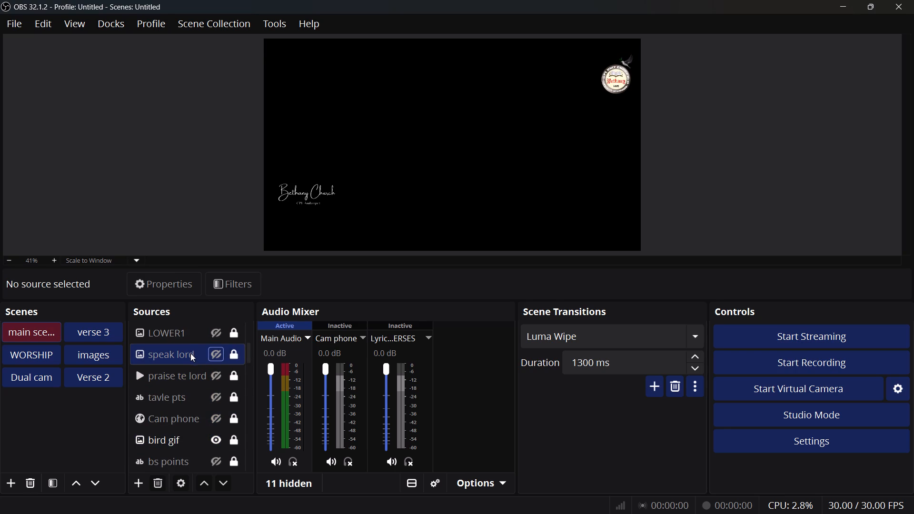
left_click(157, 483)
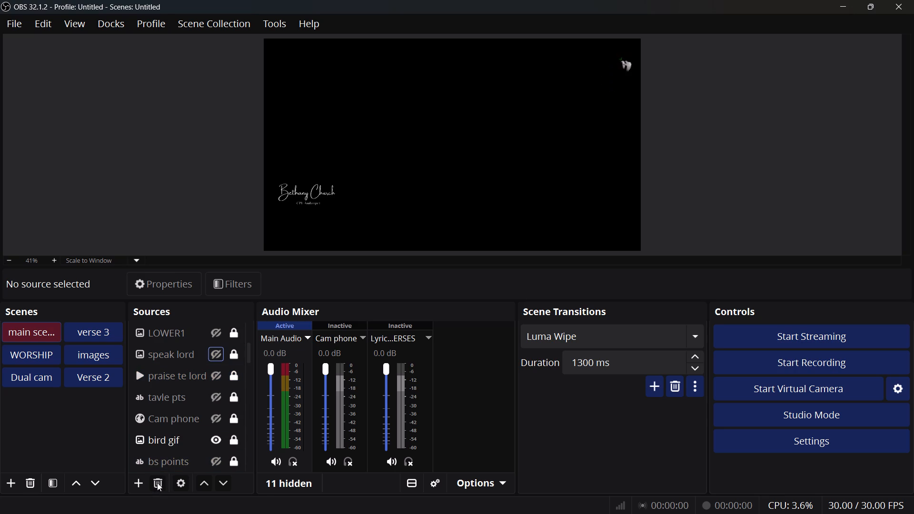
left_click(161, 482)
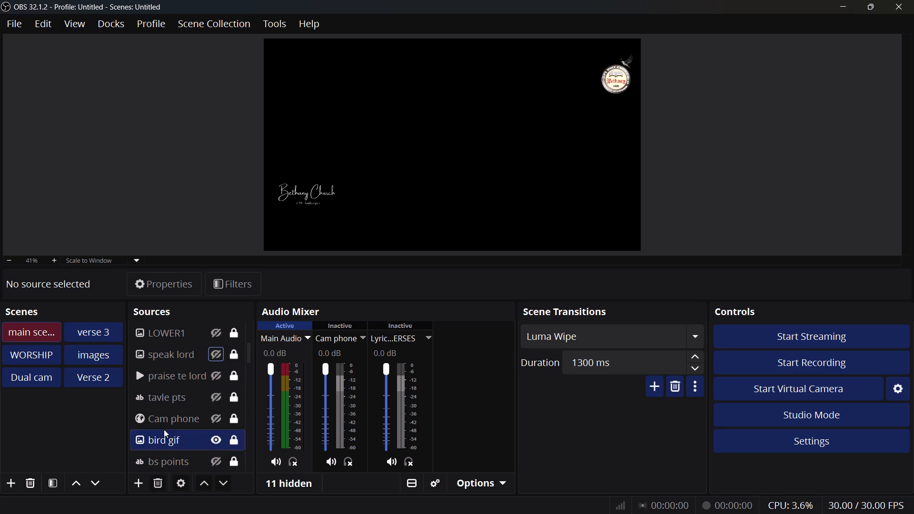
left_click(178, 363)
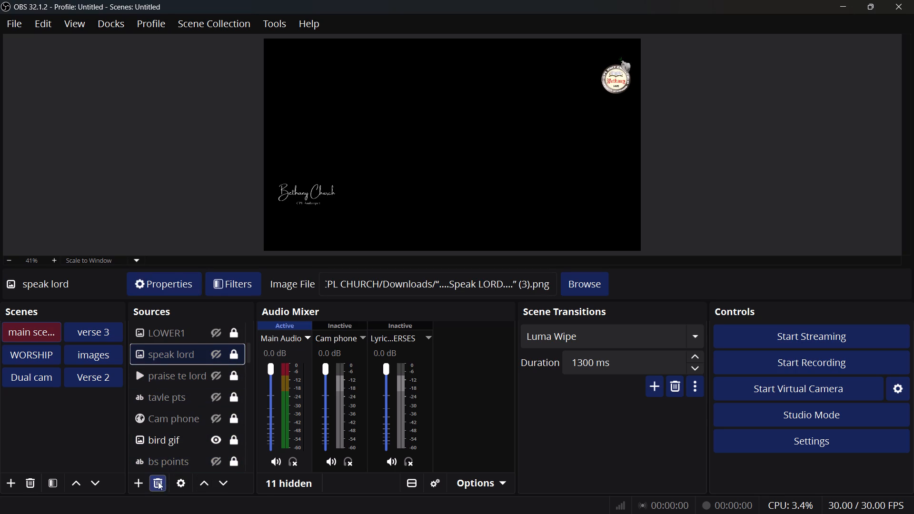
left_click(156, 484)
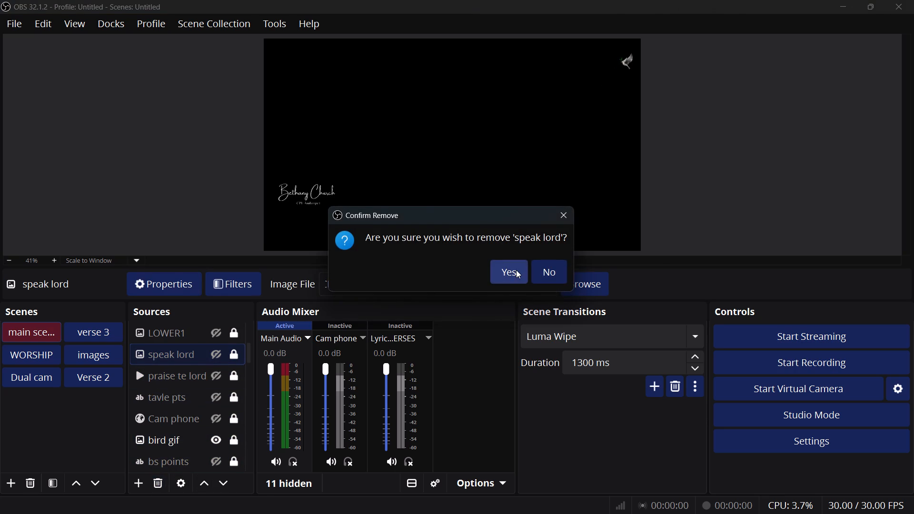
left_click(516, 270)
Move the thumbnail source to the top of the main scene's source order, with thumbnail intro directly beneath it.
scroll(165, 401, "up", 7)
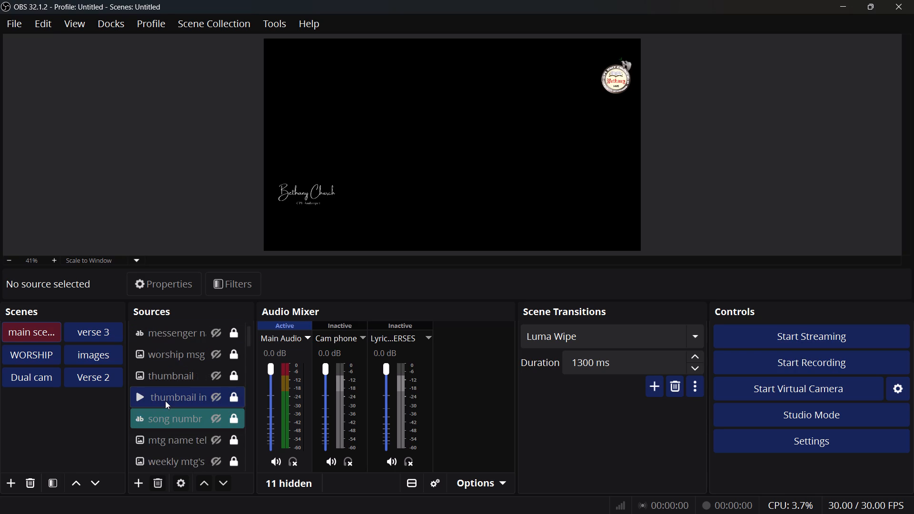
scroll(165, 401, "up", 20)
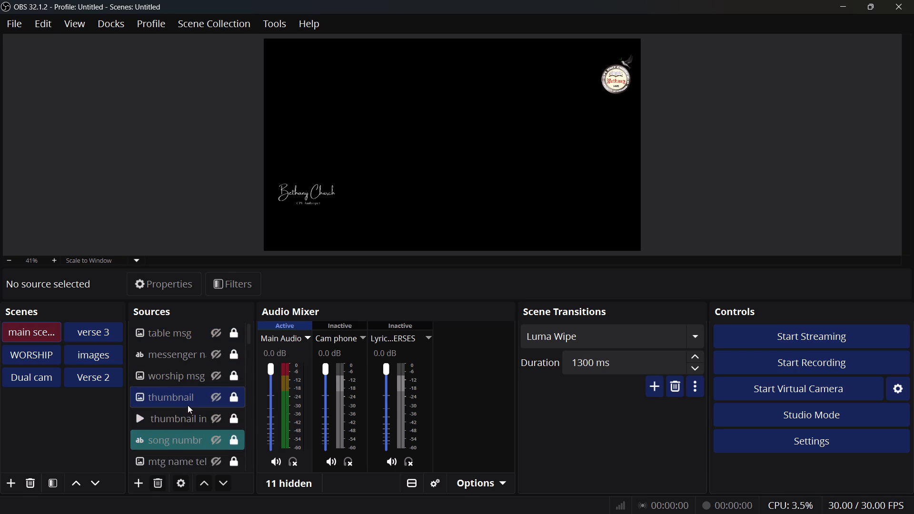
left_click_drag(188, 405, 191, 345)
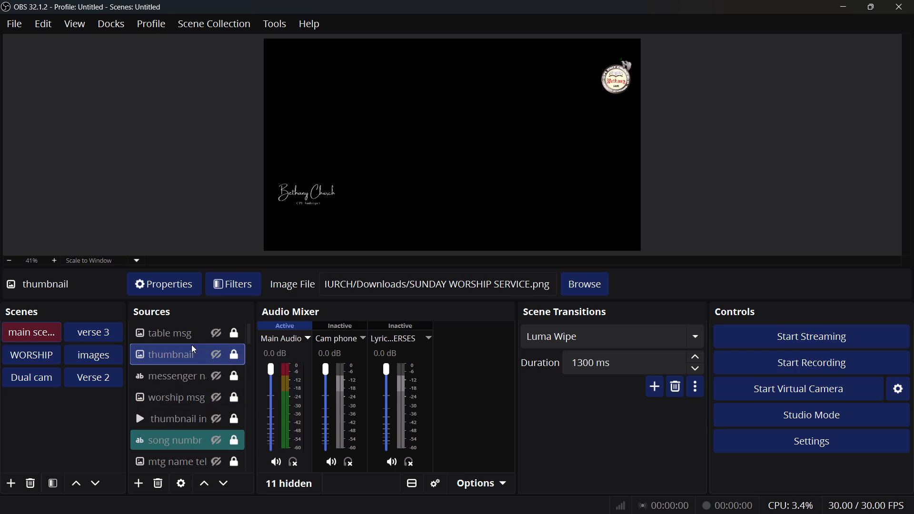
left_click_drag(186, 351, 186, 332)
left_click_drag(179, 421, 179, 379)
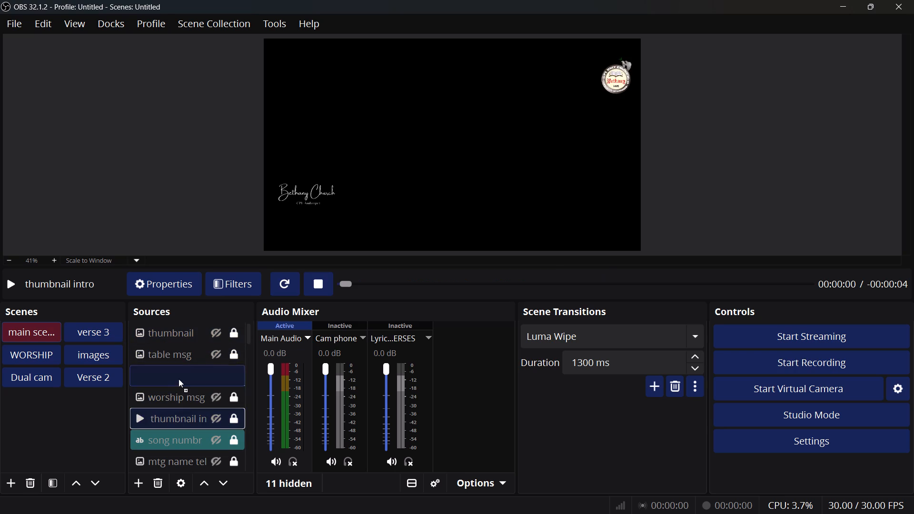
left_click_drag(179, 379, 182, 362)
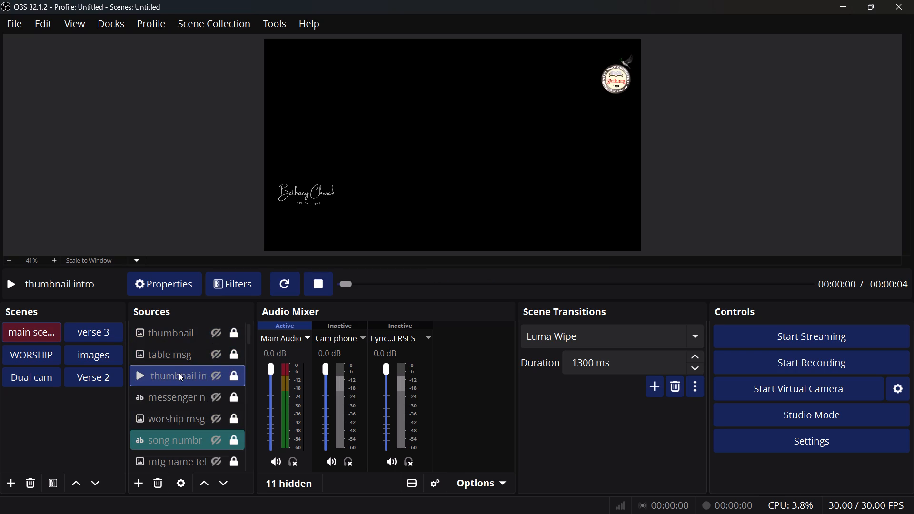
left_click_drag(179, 373, 181, 350)
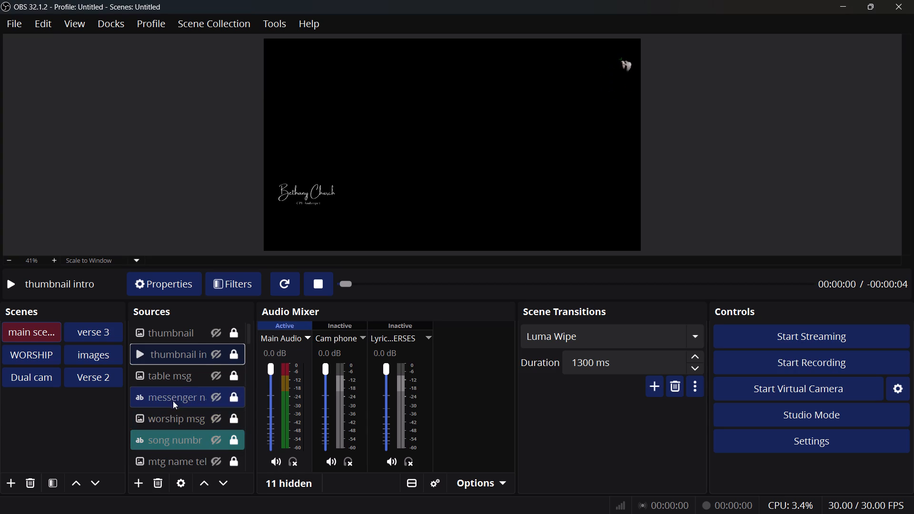
Preview the worship msg tag by briefly showing it, and move it between table msg and messenger name in the source order.
left_click(214, 417)
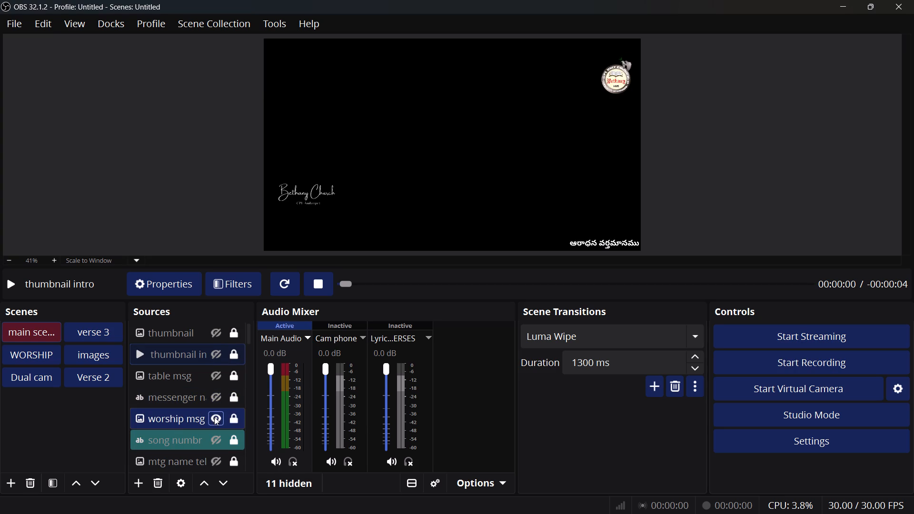
left_click(214, 417)
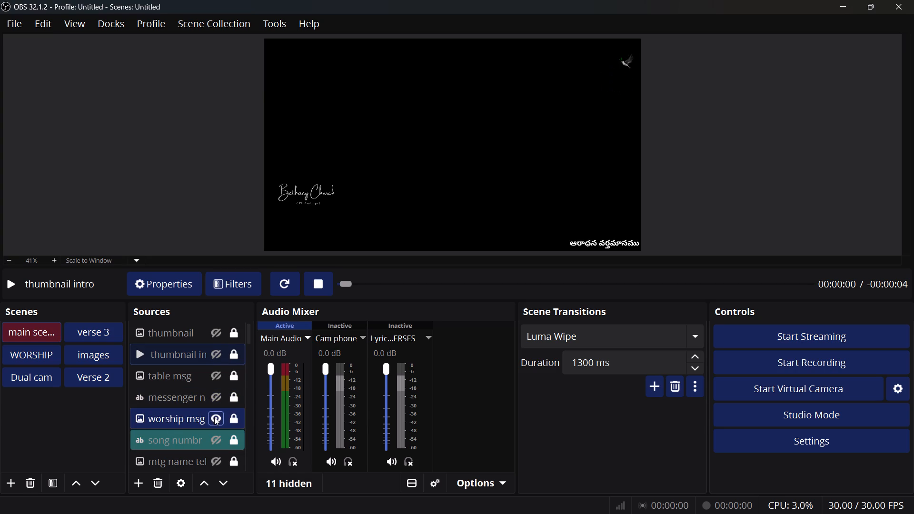
left_click_drag(196, 417, 182, 414)
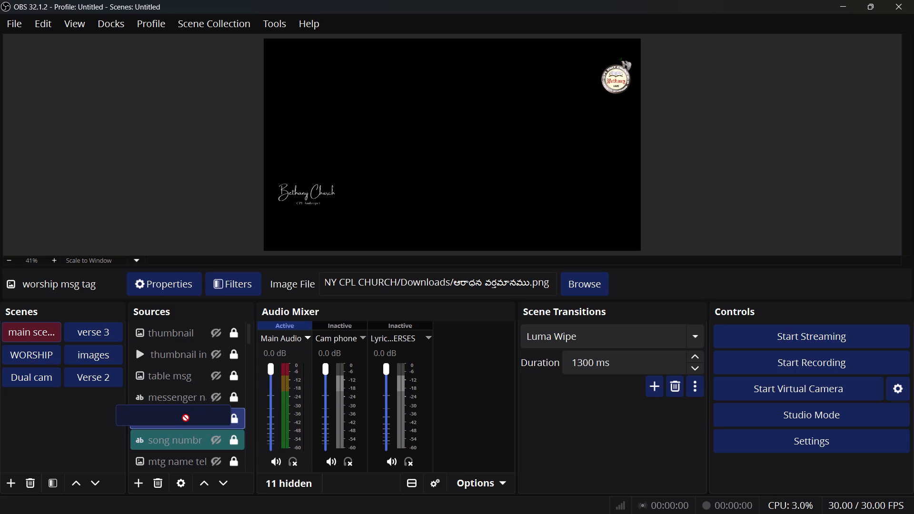
left_click_drag(182, 414, 186, 398)
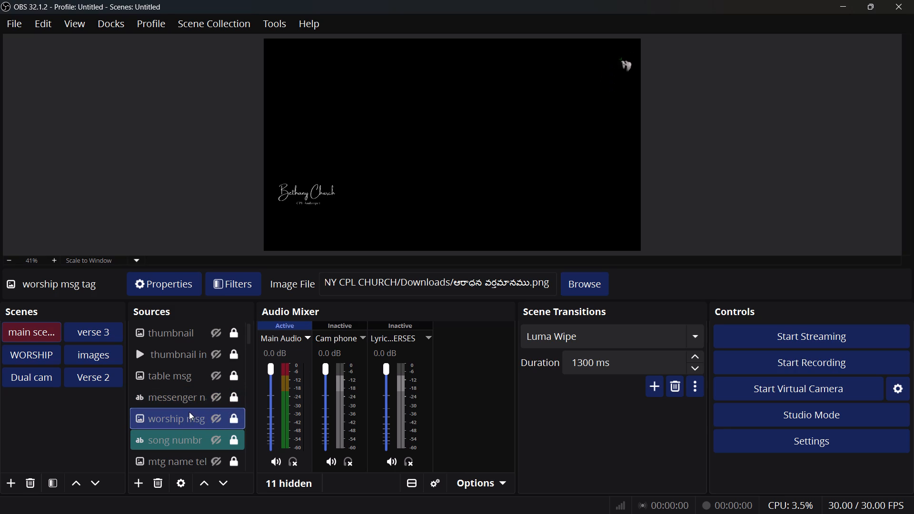
left_click_drag(188, 413, 188, 388)
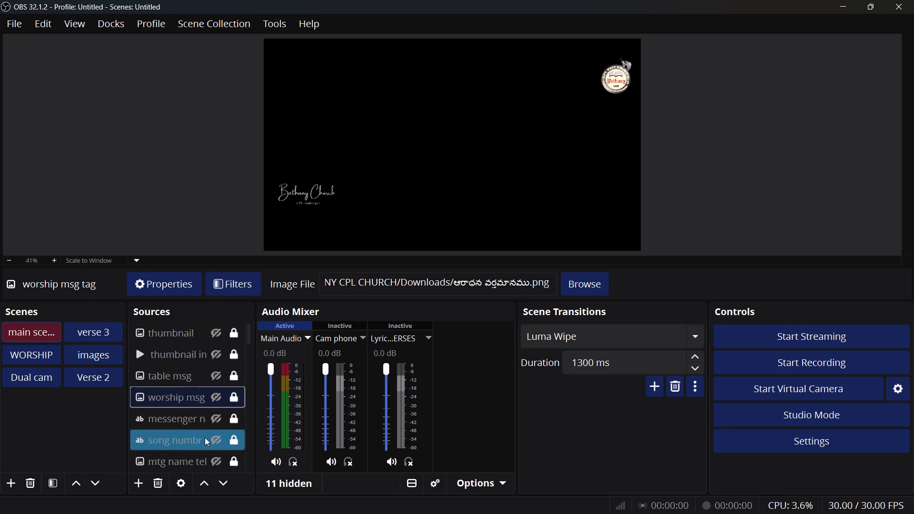
Move the song numbr text source up the main scene's source order, directly beneath thumbnail intro.
left_click_drag(197, 437, 199, 404)
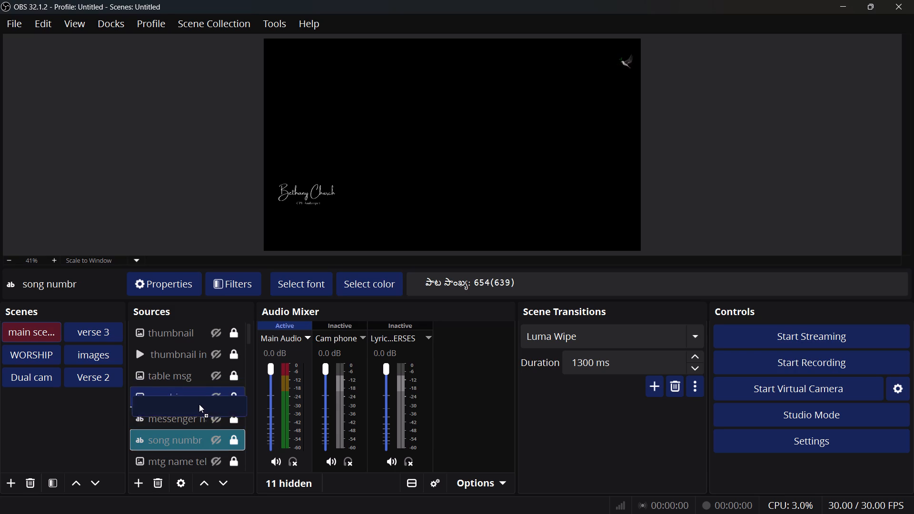
left_click_drag(199, 404, 197, 396)
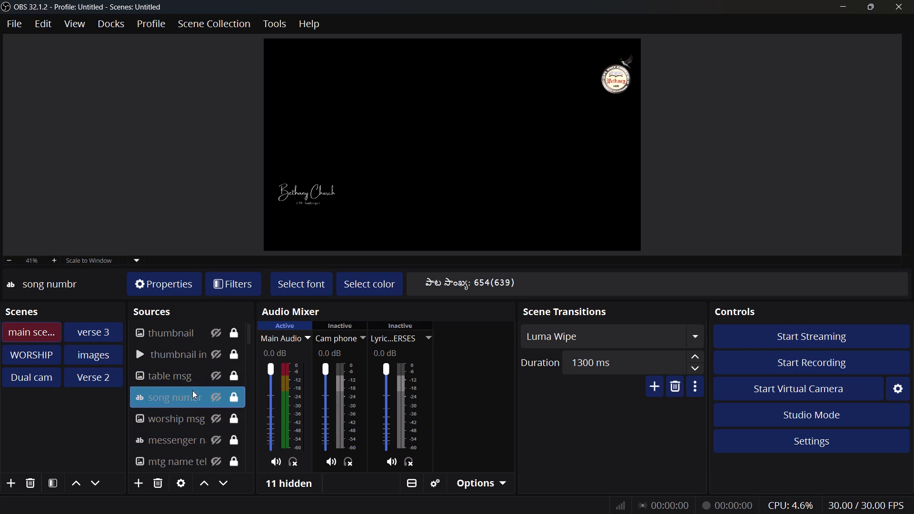
left_click_drag(193, 395, 194, 375)
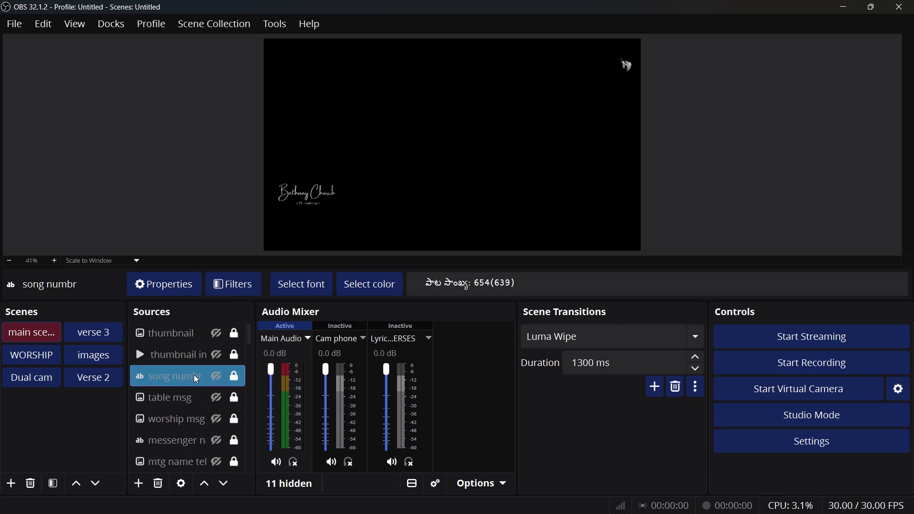
Check the messenger name text and the worship msg tag by briefly showing each one, leaving both hidden.
left_click(218, 440)
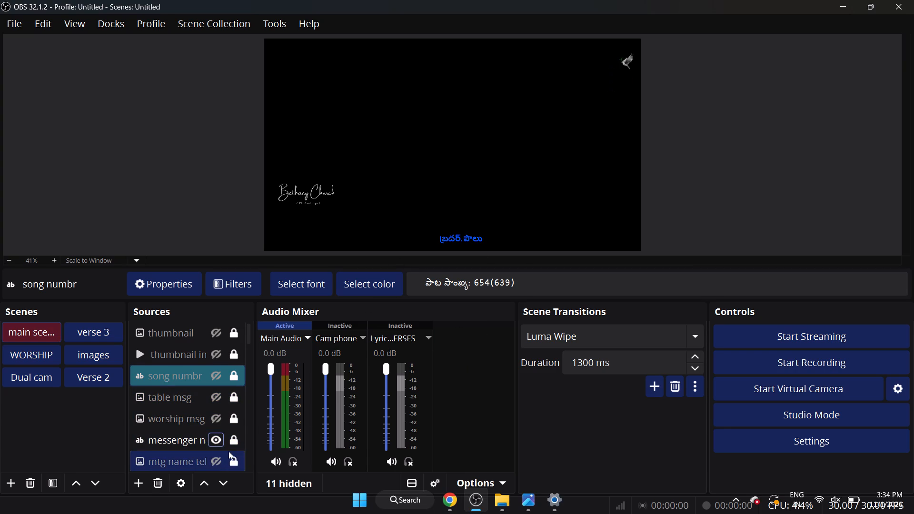
left_click(214, 445)
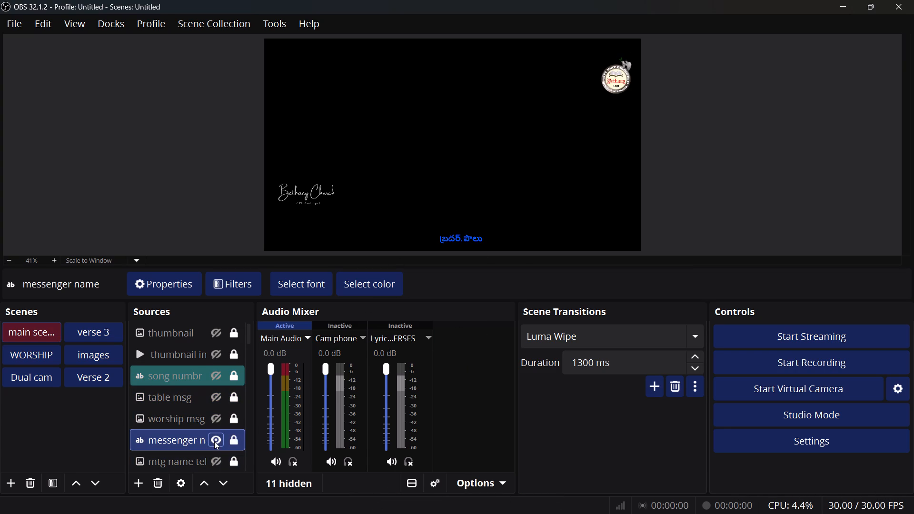
left_click(214, 441)
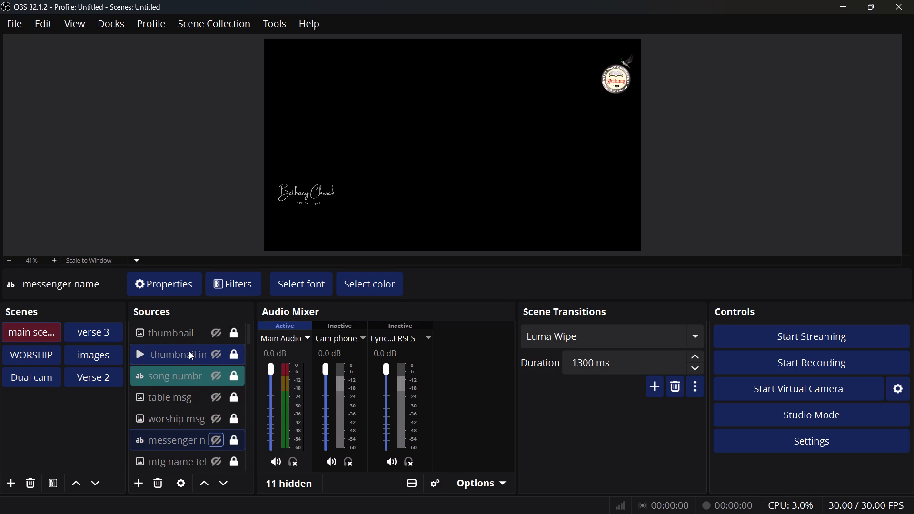
left_click(177, 416)
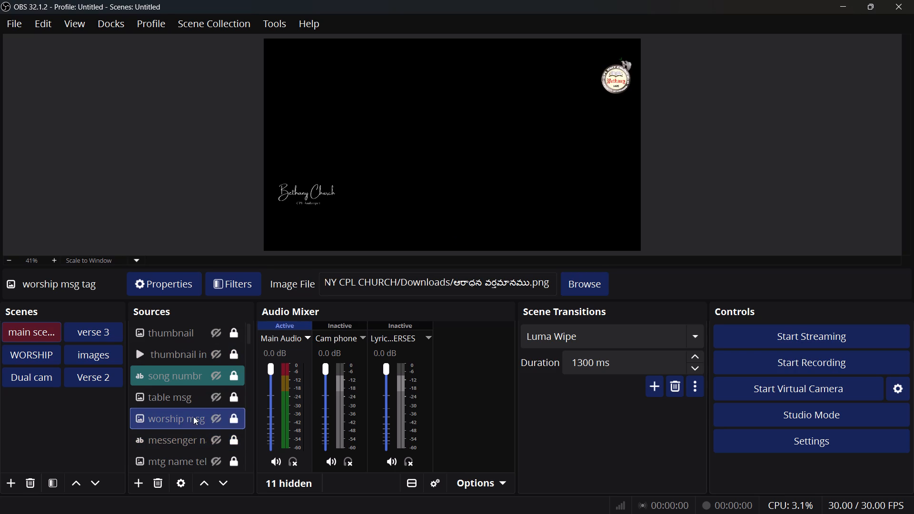
left_click(219, 438)
left_click(219, 438)
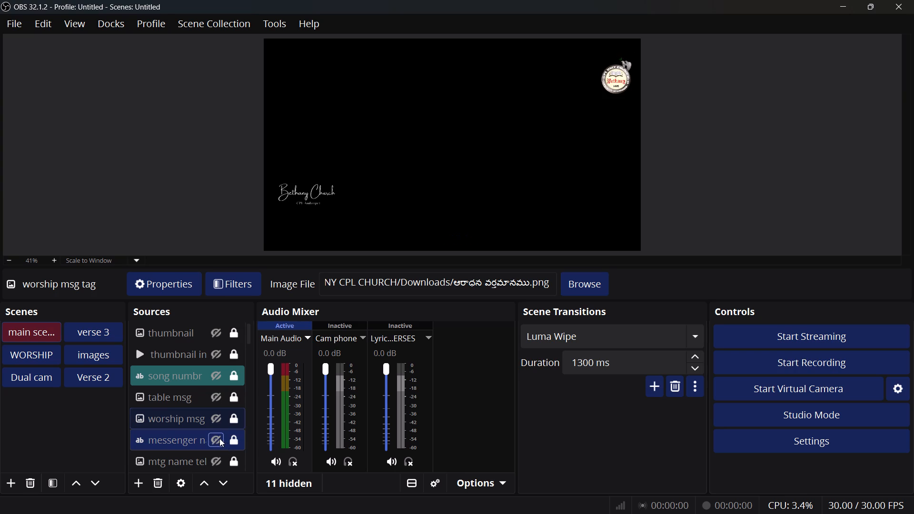
left_click(216, 420)
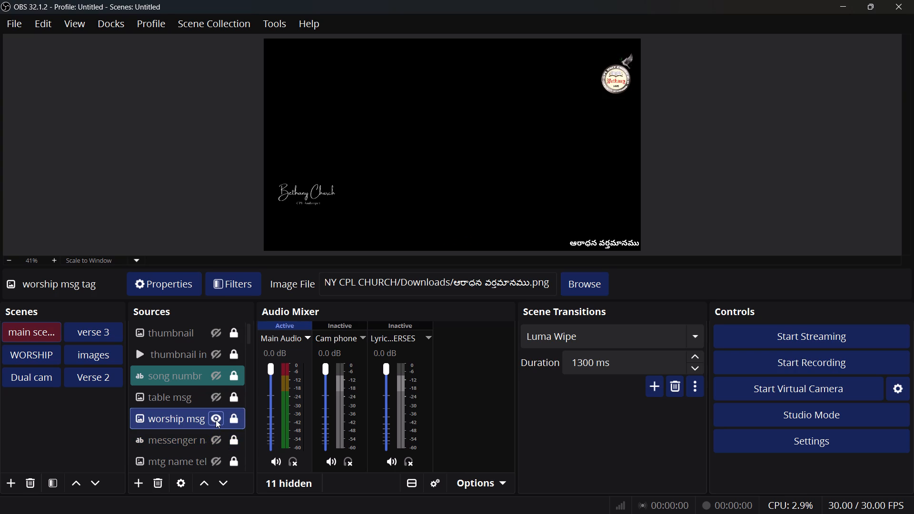
left_click(216, 420)
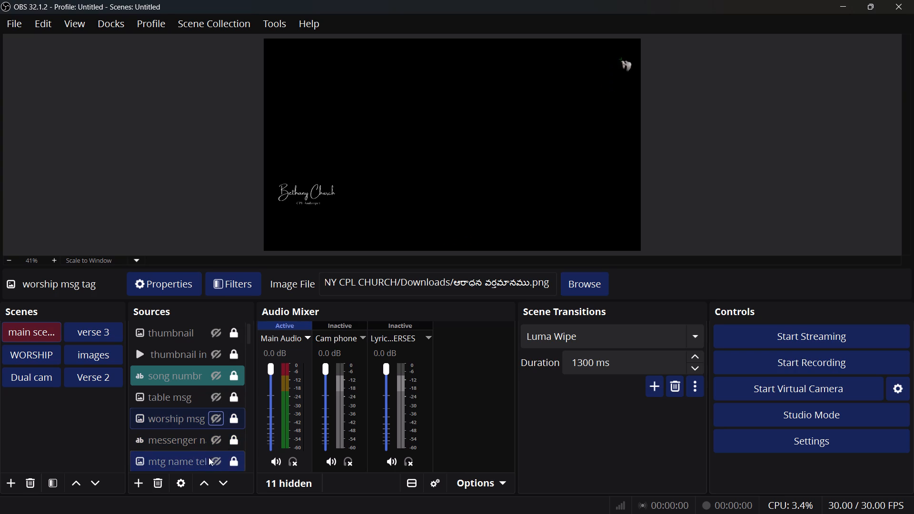
Preview the mtg name telugu graphic and move its source directly beneath thumbnail intro, above the song number text.
left_click(212, 460)
left_click(216, 463)
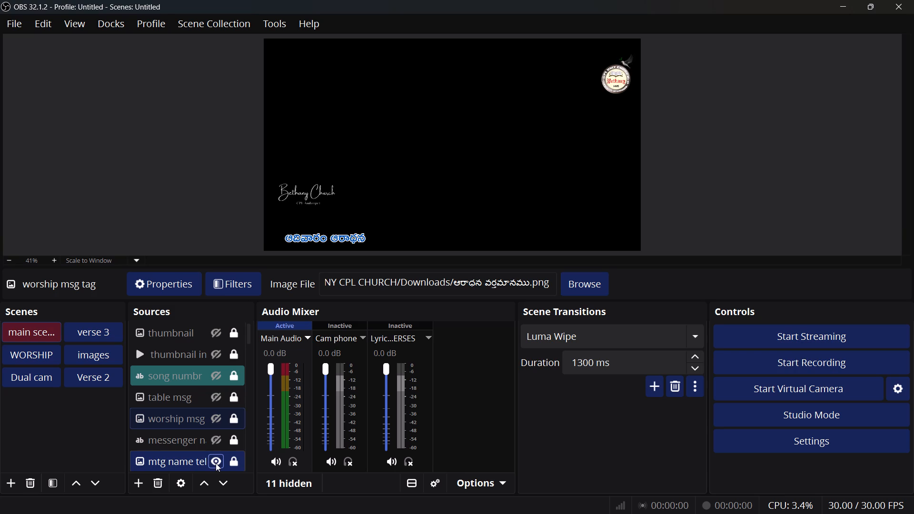
left_click_drag(196, 461, 198, 399)
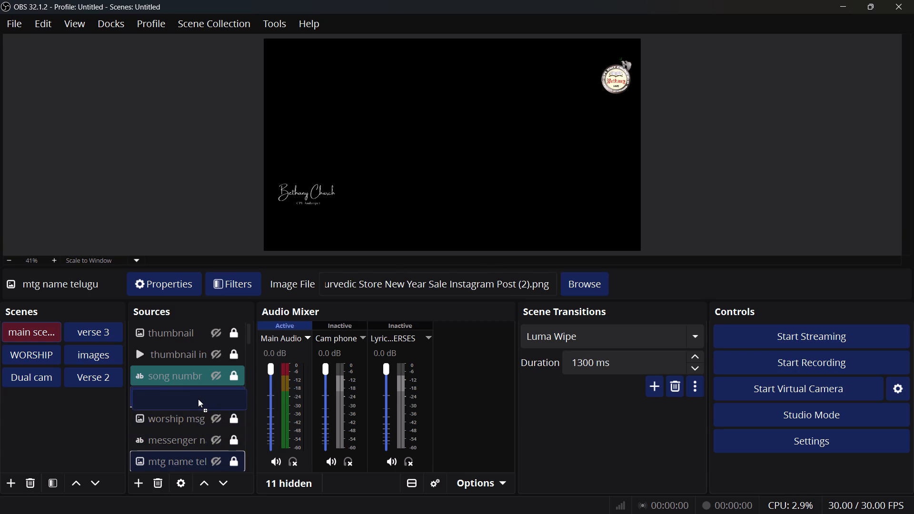
left_click_drag(198, 399, 197, 373)
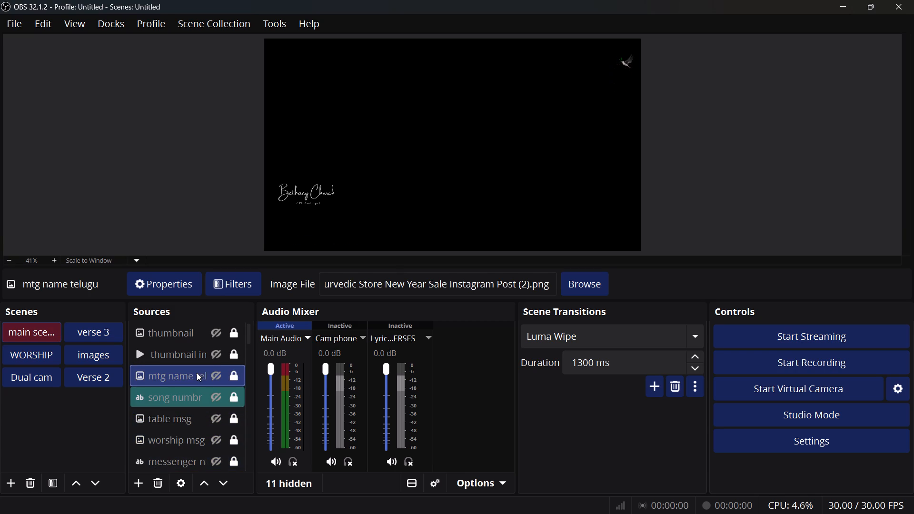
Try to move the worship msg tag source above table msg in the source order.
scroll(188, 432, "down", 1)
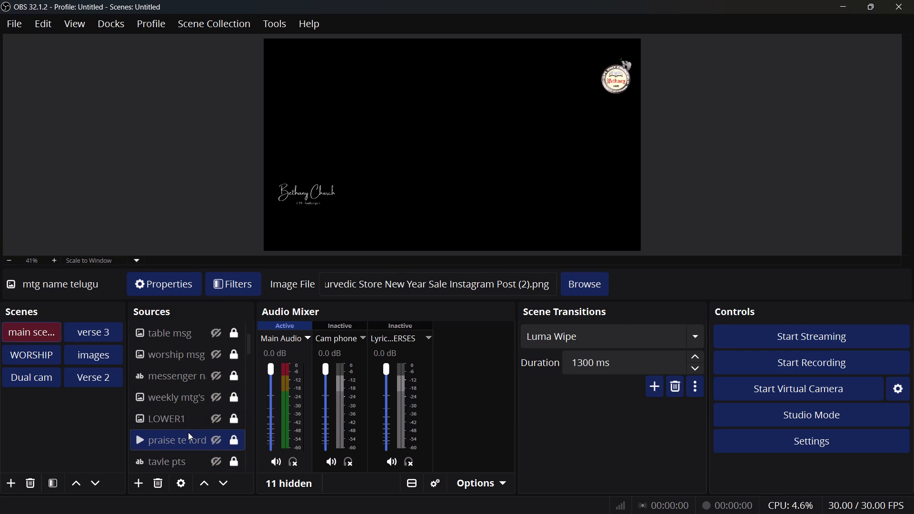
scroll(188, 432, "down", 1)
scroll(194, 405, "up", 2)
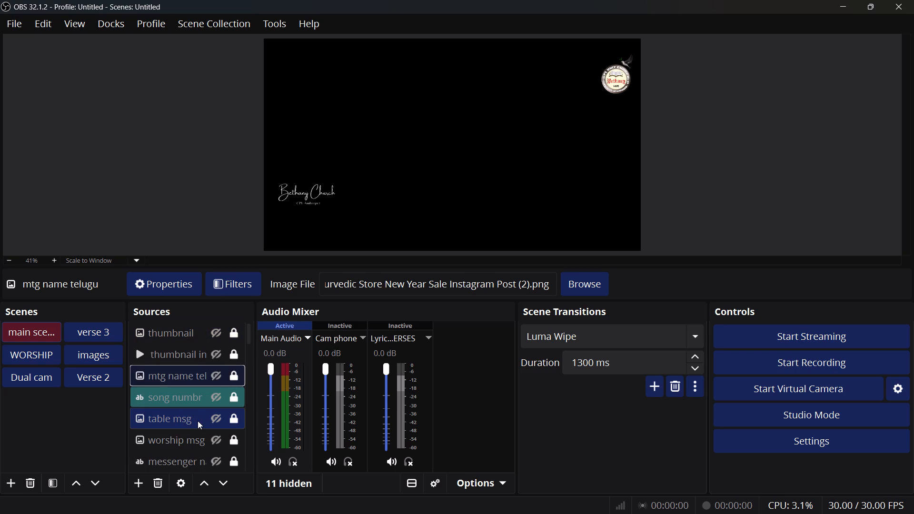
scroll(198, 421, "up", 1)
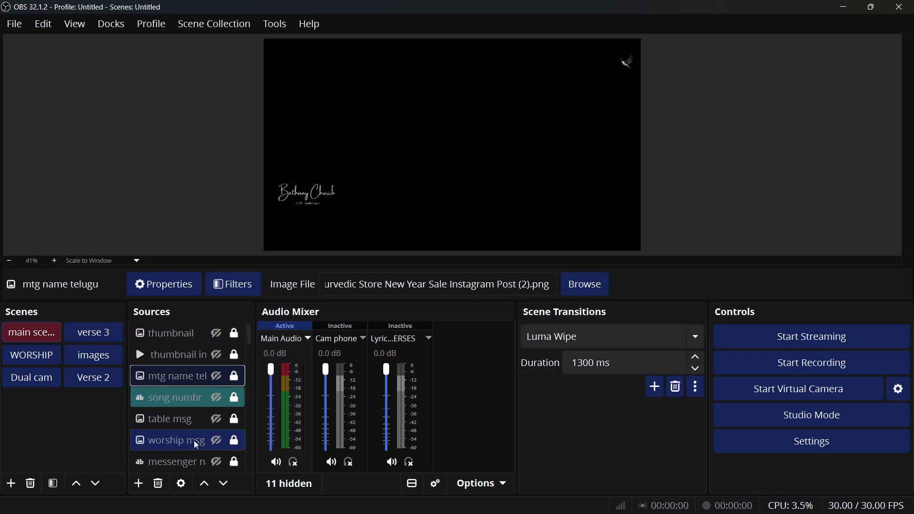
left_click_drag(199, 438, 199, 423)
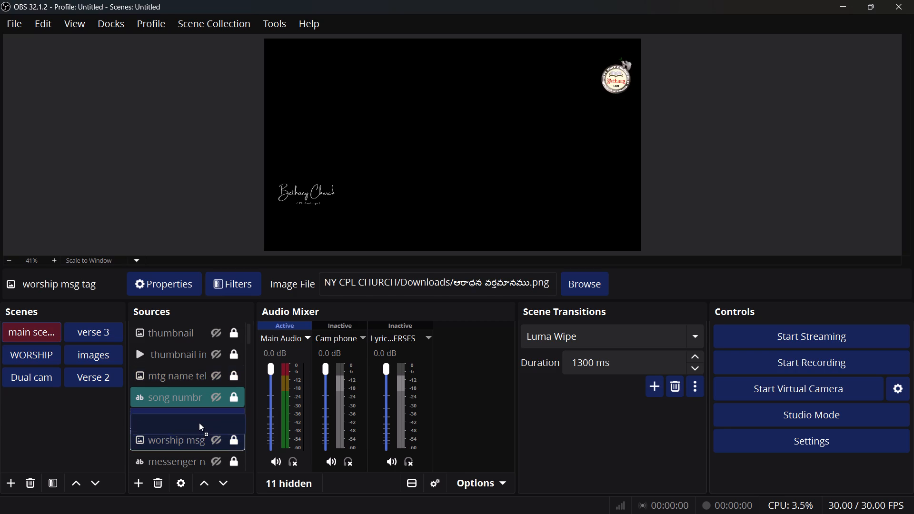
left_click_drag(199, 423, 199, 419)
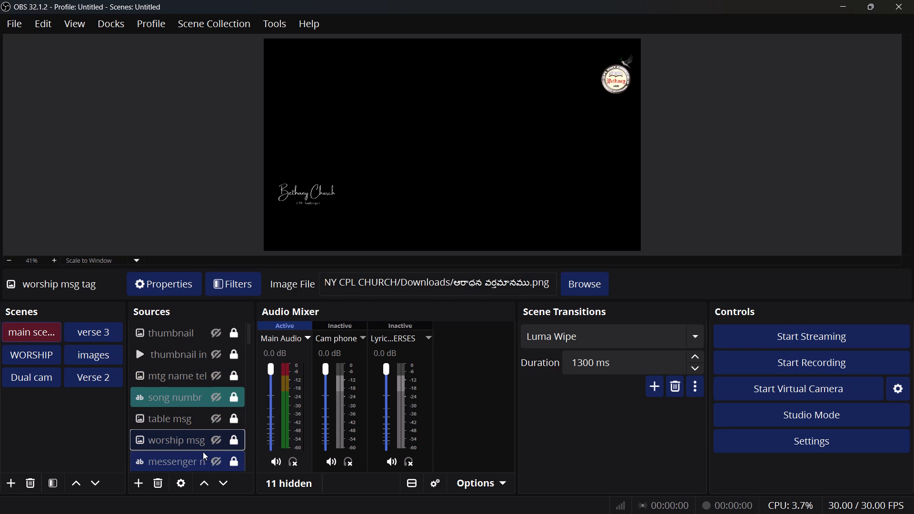
Check the worship msg tag graphic again by briefly showing it, leaving it hidden.
left_click(217, 439)
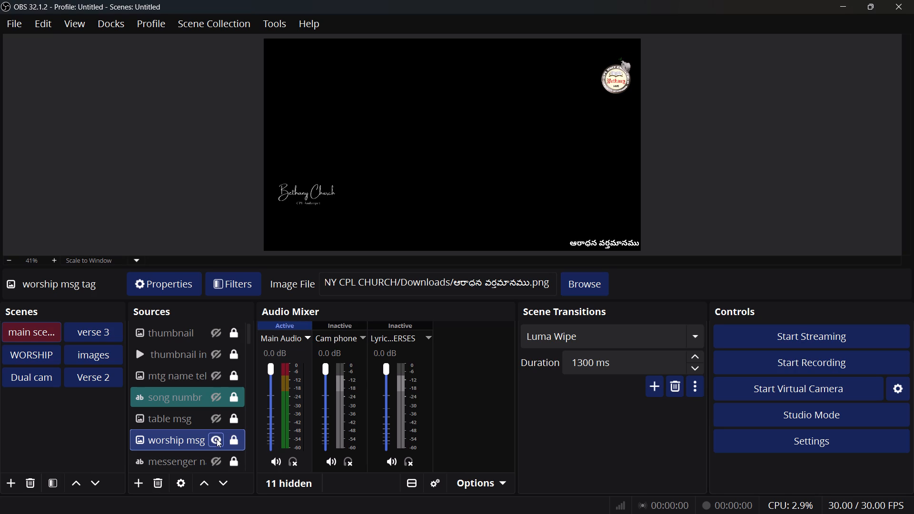
left_click(217, 439)
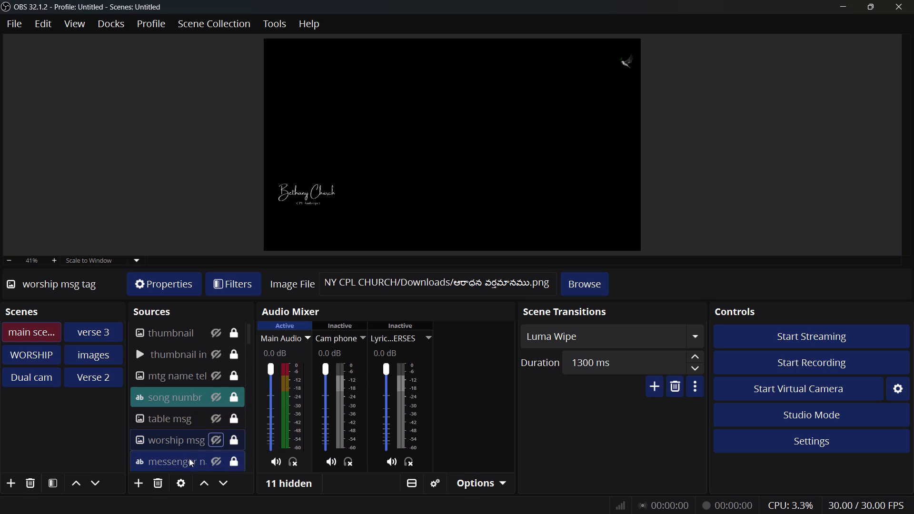
Briefly show the worship msg tag and weekly mtg's graphics in turn to check them, leaving both hidden.
left_click(189, 458)
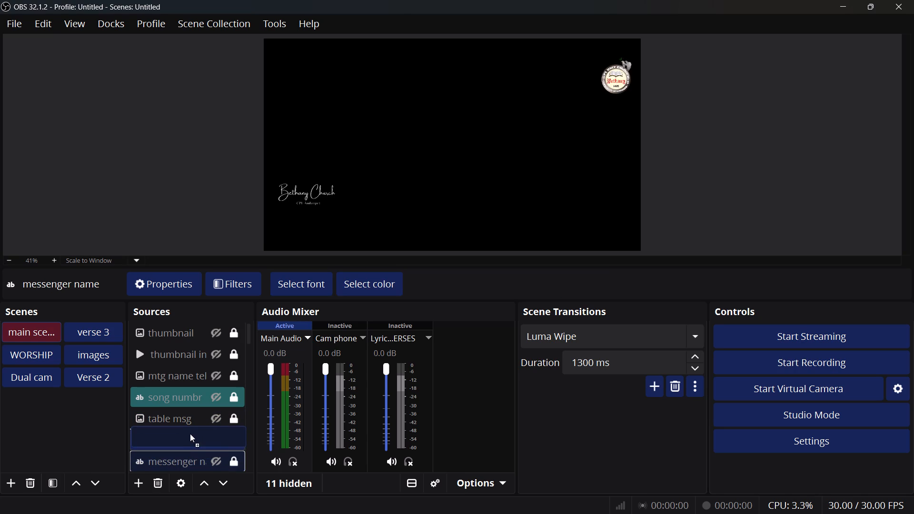
scroll(188, 459, "down", 1)
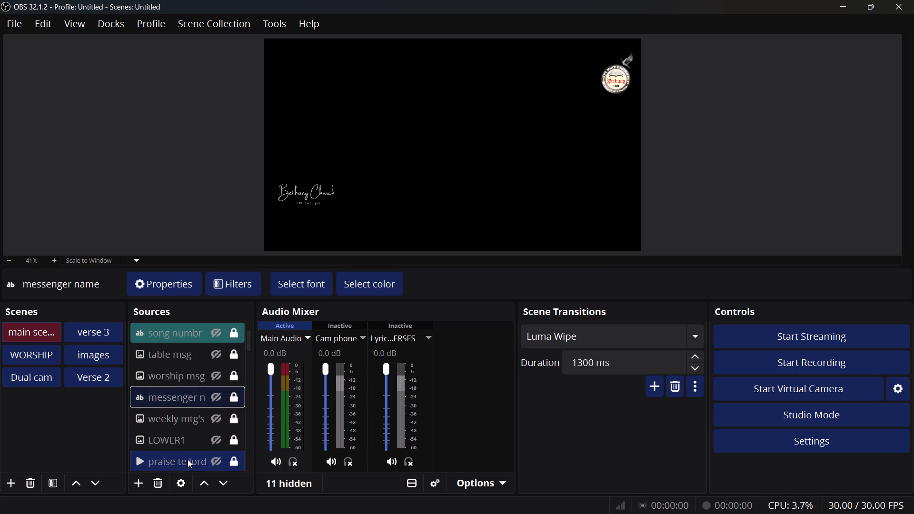
left_click(214, 375)
left_click(214, 375)
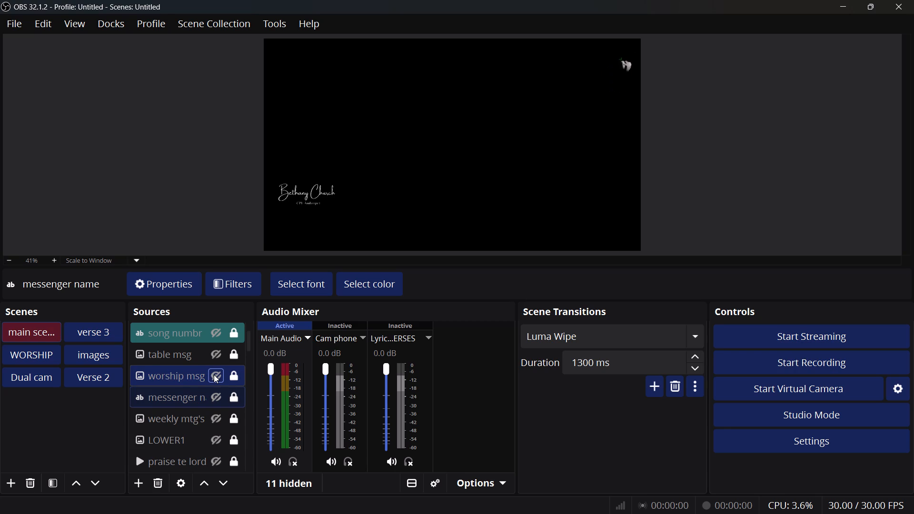
left_click(217, 418)
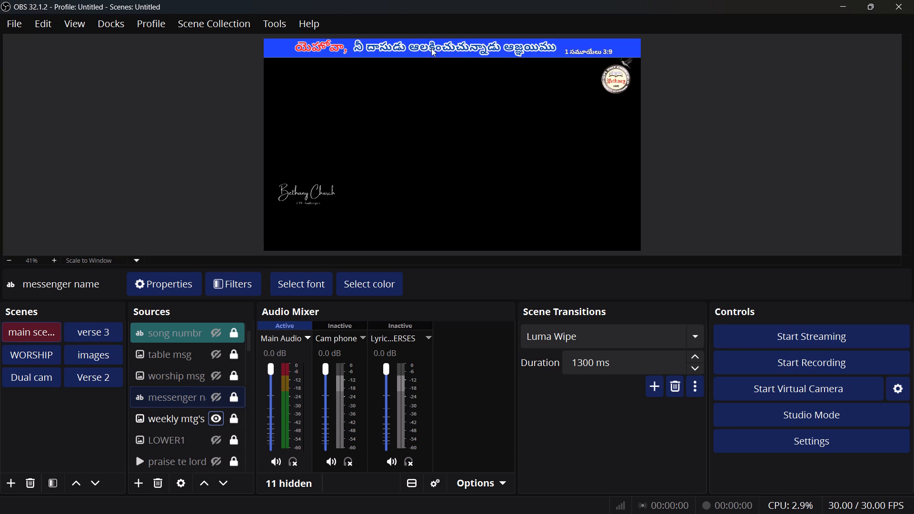
left_click(216, 417)
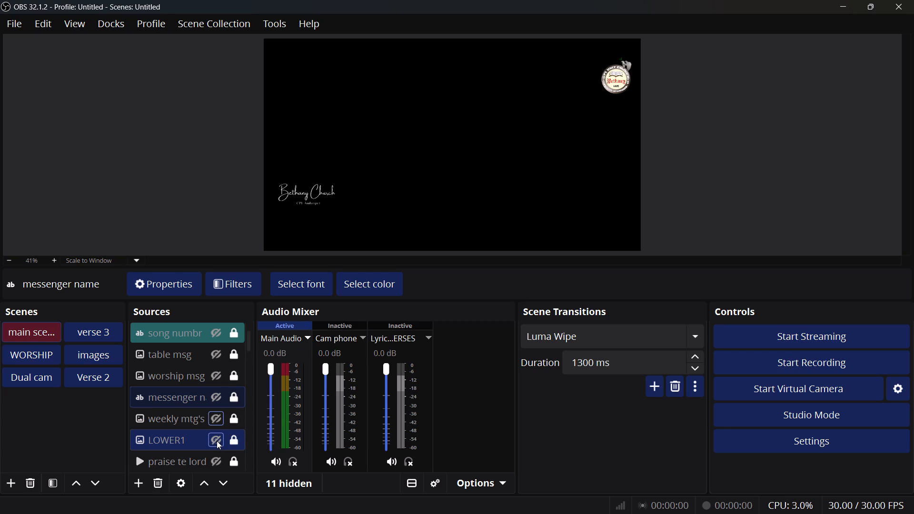
Briefly show the LOWER1 graphic to check it, leaving it hidden.
left_click(217, 441)
left_click(217, 441)
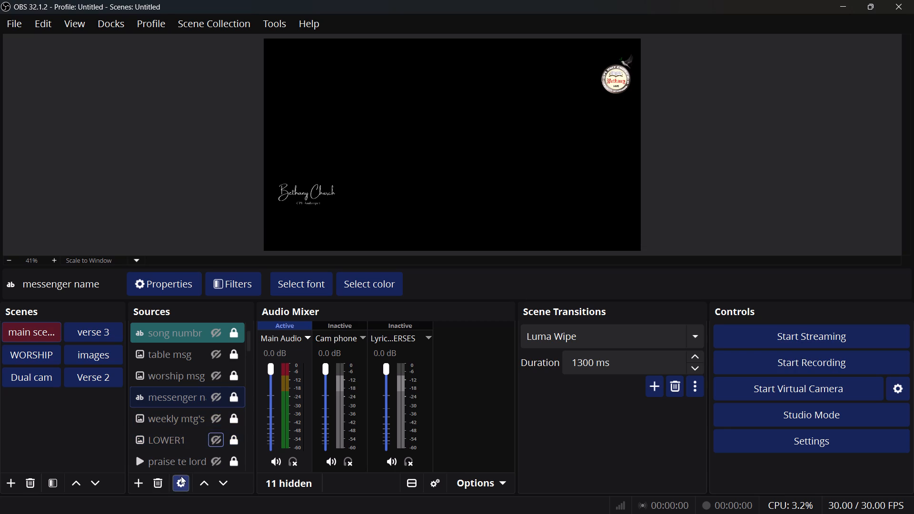
Check the mtg name telugu source's image in its properties, making no changes.
scroll(194, 402, "up", 1)
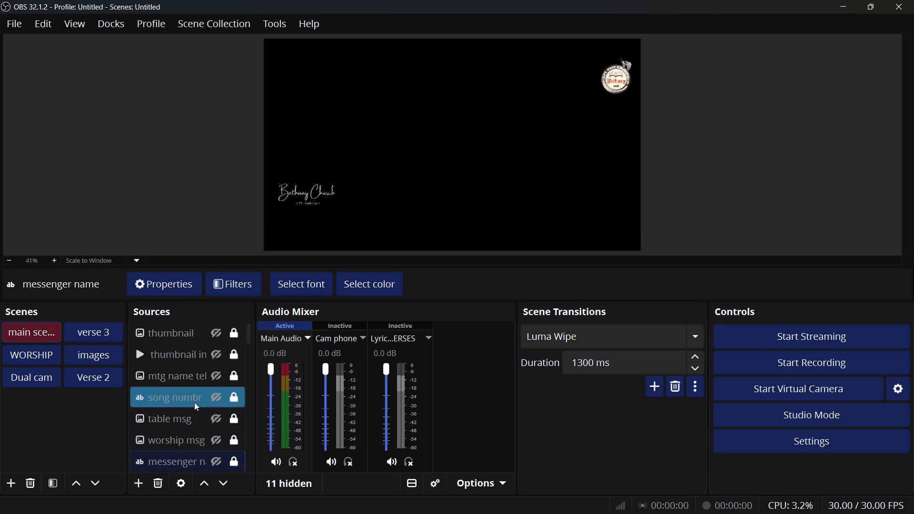
scroll(194, 402, "up", 1)
double_click(198, 378)
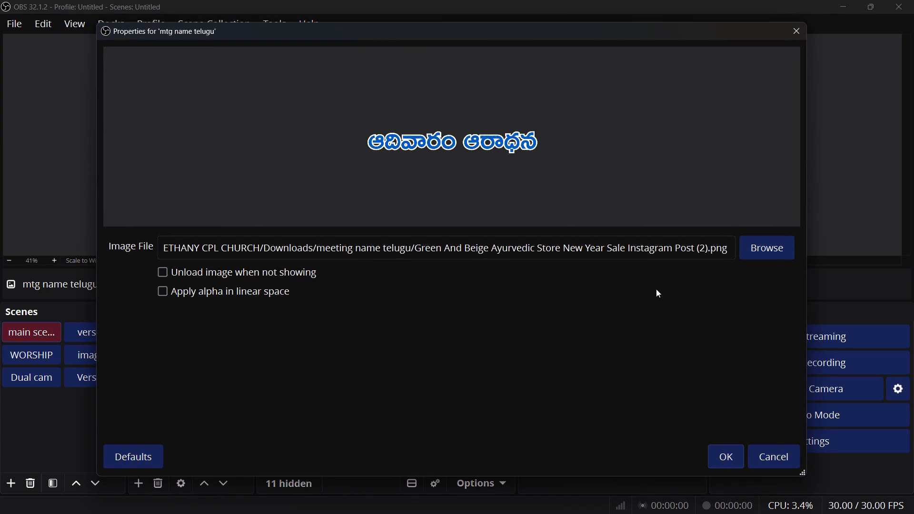
left_click(763, 462)
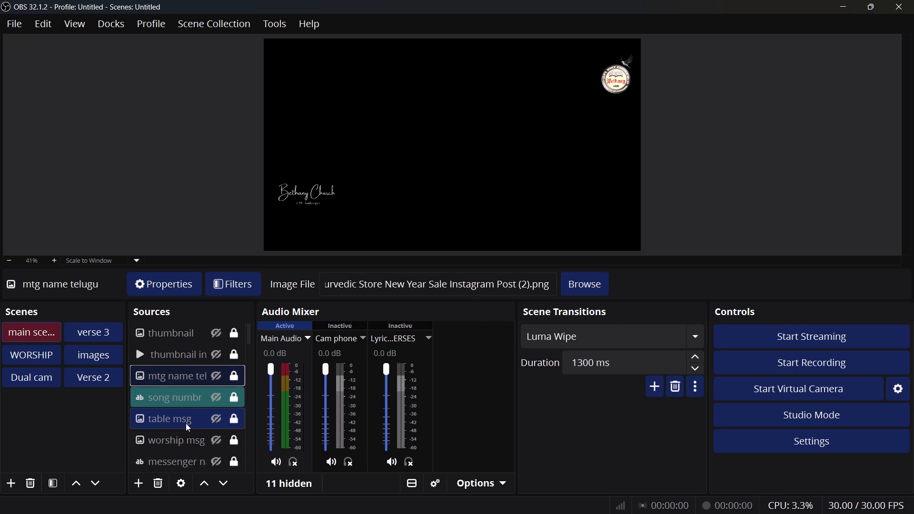
Move the worship msg tag source above table msg, directly beneath the song number text.
scroll(186, 423, "down", 1)
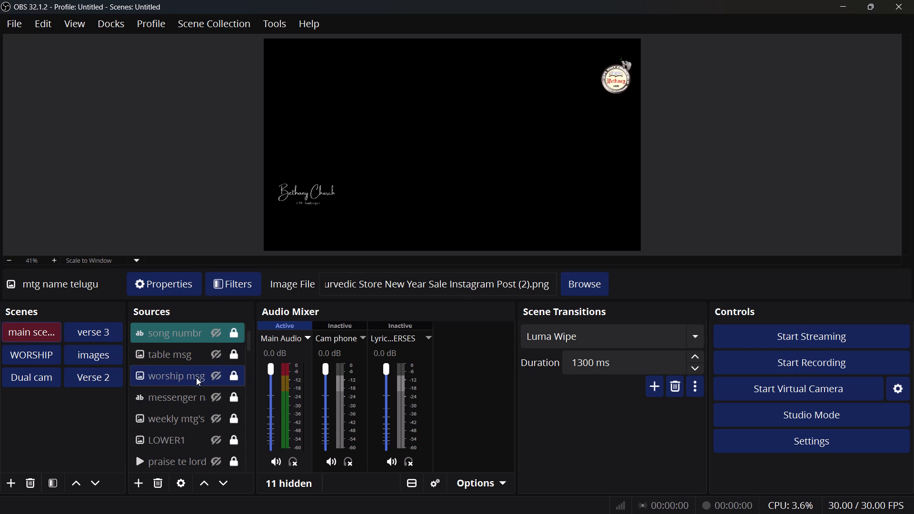
left_click_drag(195, 376, 195, 356)
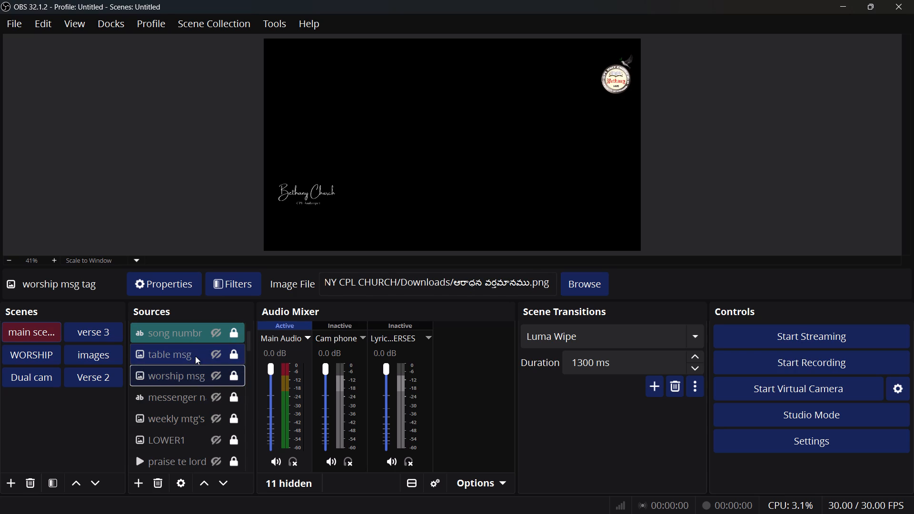
left_click_drag(191, 372, 195, 338)
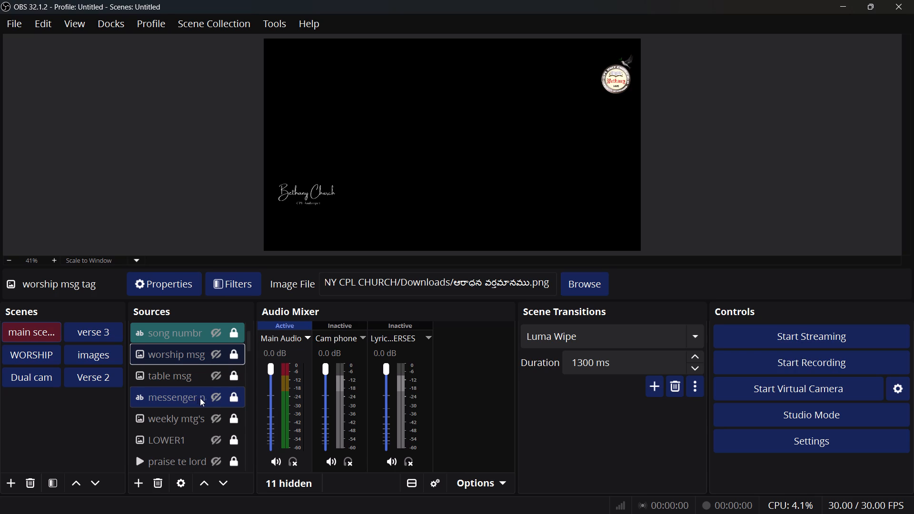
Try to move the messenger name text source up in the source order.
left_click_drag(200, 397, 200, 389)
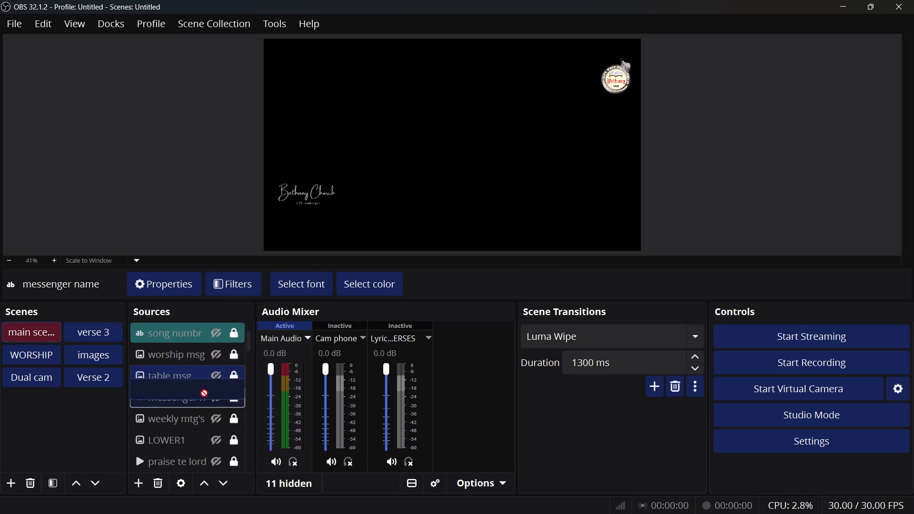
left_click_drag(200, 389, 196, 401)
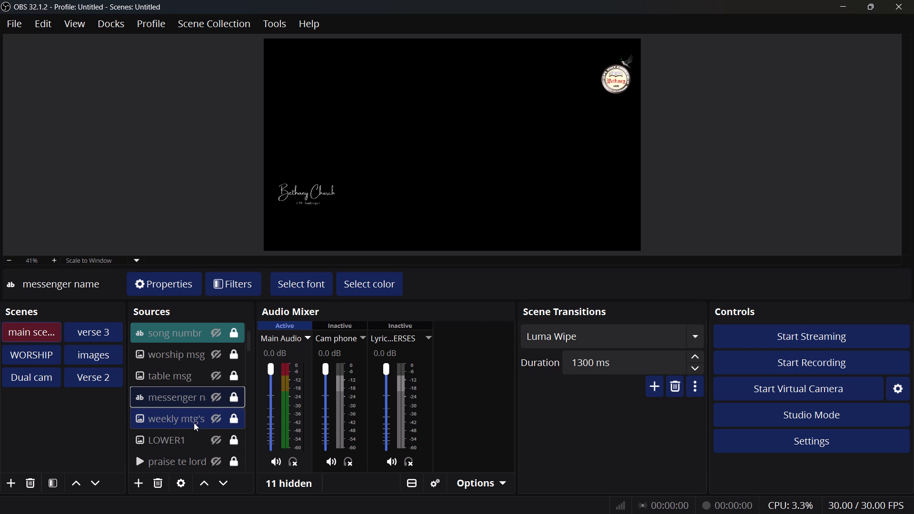
Open the weekly mtg's source name for renaming.
left_click(194, 423)
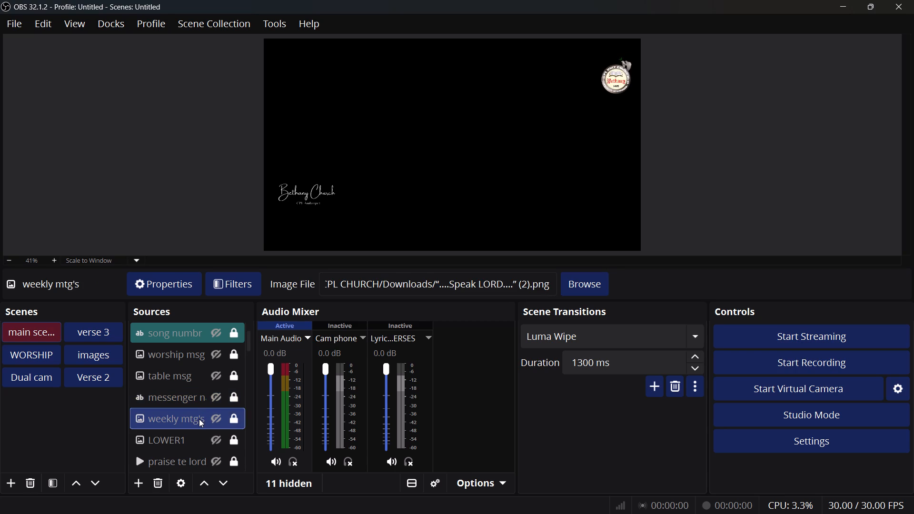
key("F2")
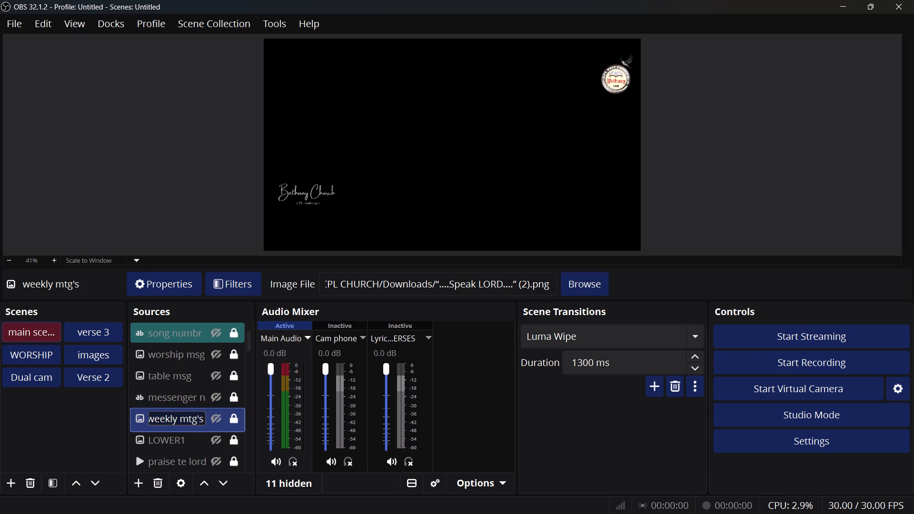
Rename the weekly mtg's image source as UT 2.
key("BackSpace")
type("LT")
key("space")
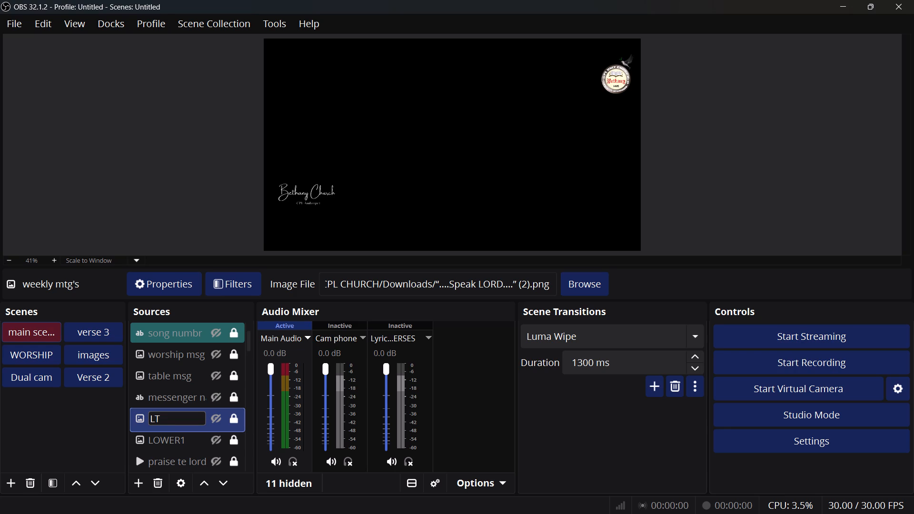
key("2")
key("BackSpace")
key("BackSpace")
key("BackSpace")
key("BackSpace")
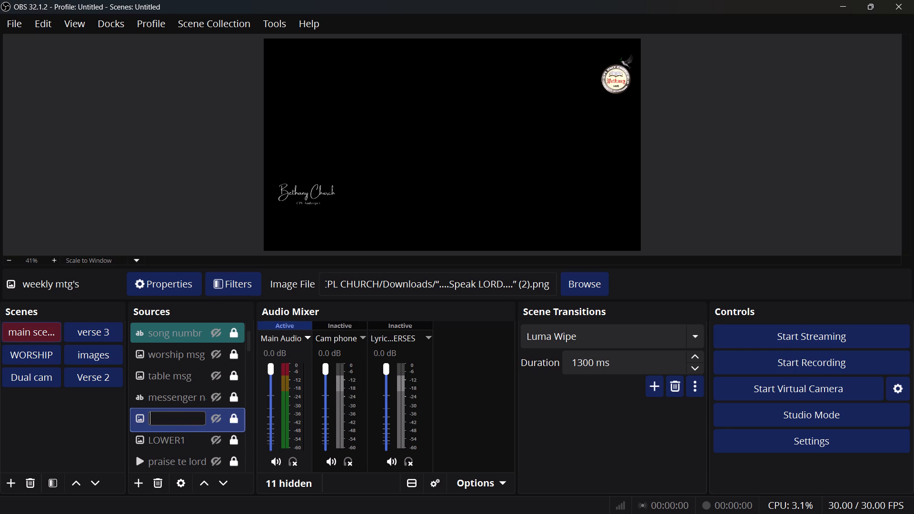
key("shift+u")
type("T")
key("space")
key("space")
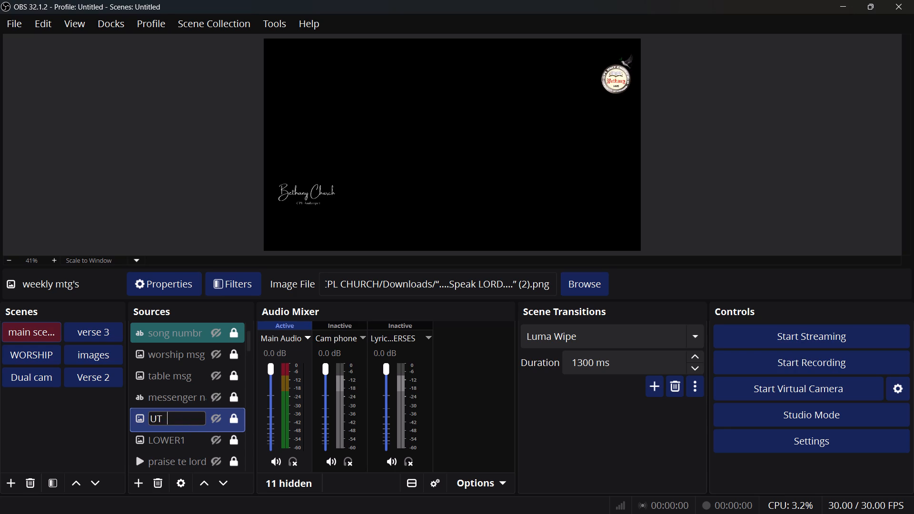
key("BackSpace")
key("2")
Rename the LOWER1 image source as LT 2.
left_click(176, 435)
left_click(196, 443)
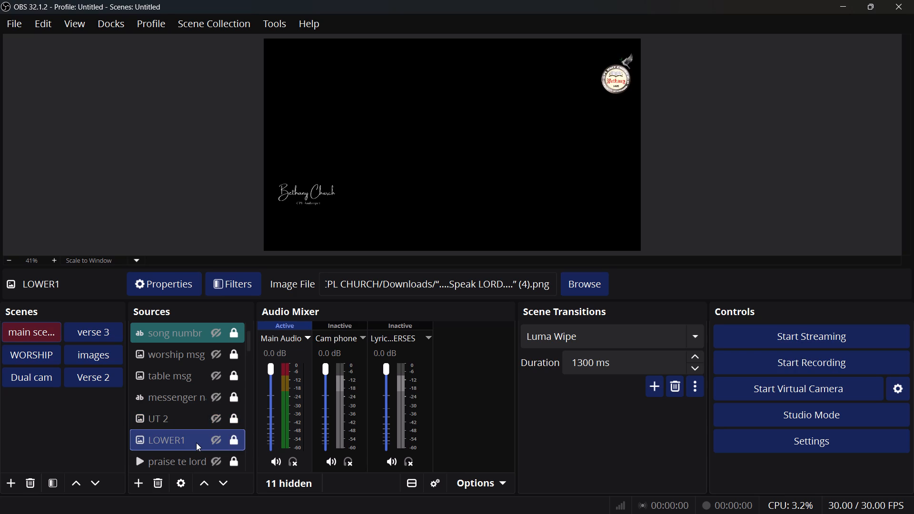
key("F2")
type("LT")
key("space")
type("!@")
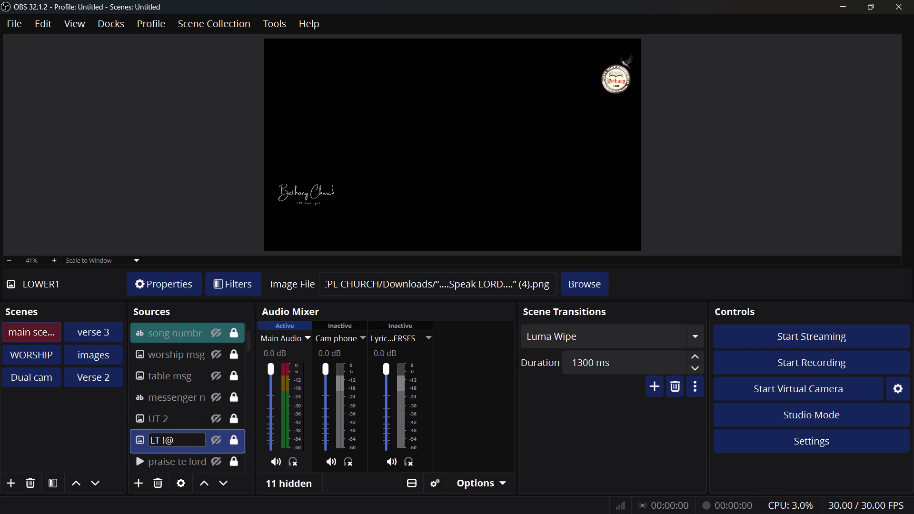
key("BackSpace")
key("shift+BackSpace")
key("shift+at")
key("BackSpace")
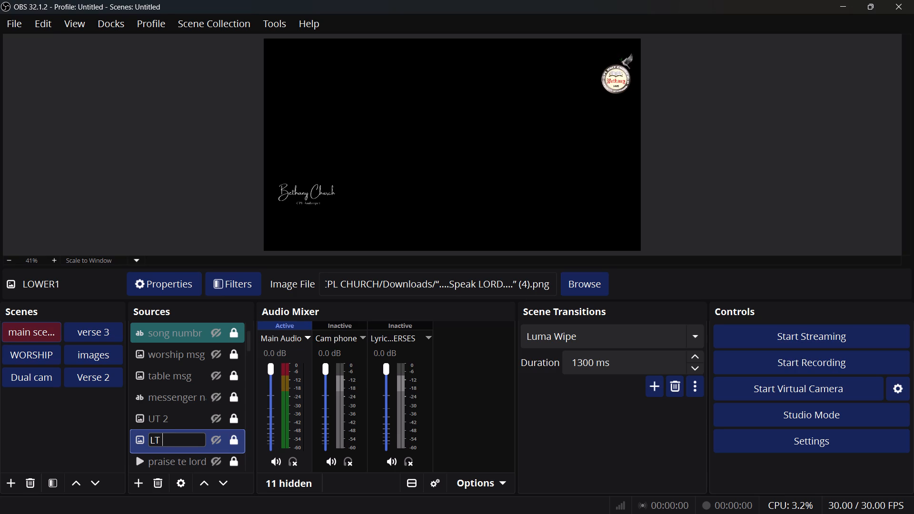
key("2")
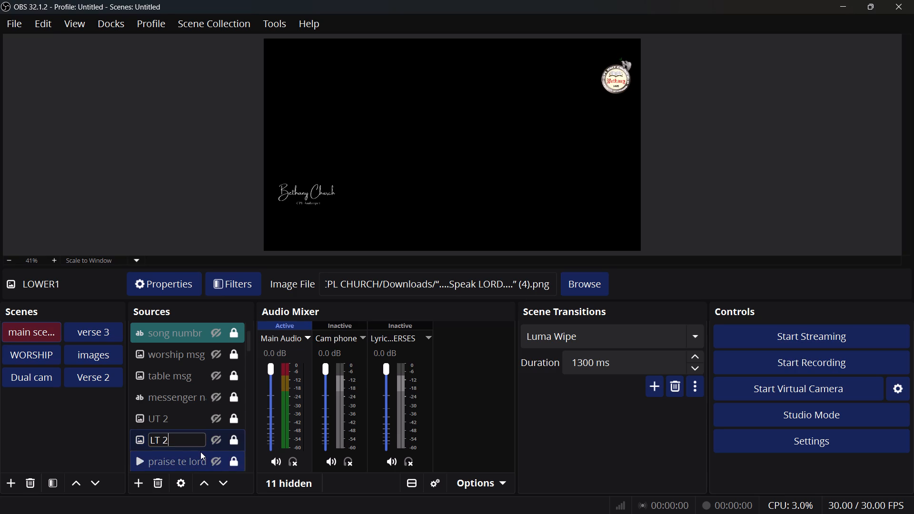
Preview the praise te lord video by briefly showing it, leaving it hidden.
scroll(200, 452, "down", 1)
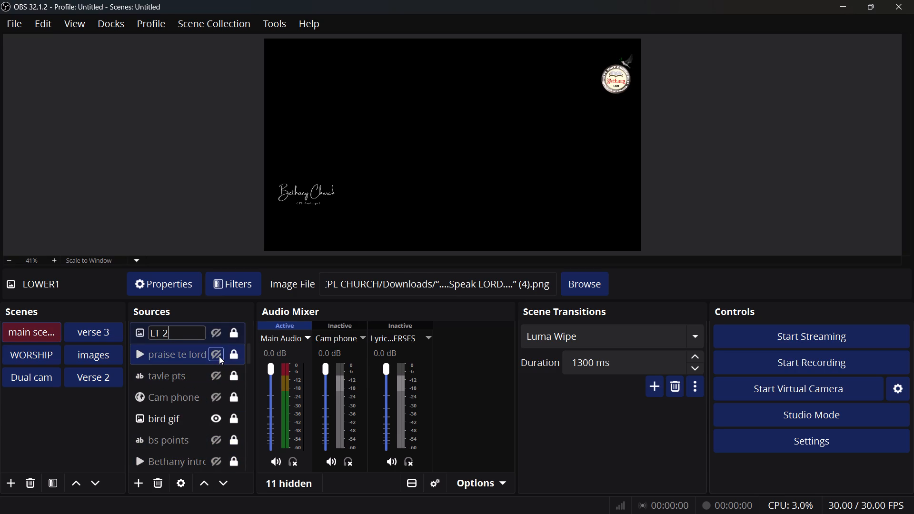
left_click(219, 356)
left_click(215, 352)
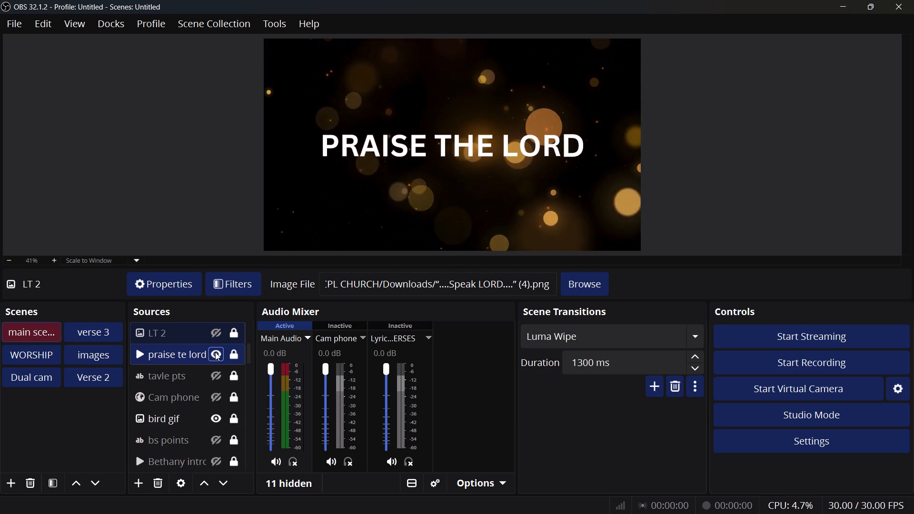
left_click(215, 352)
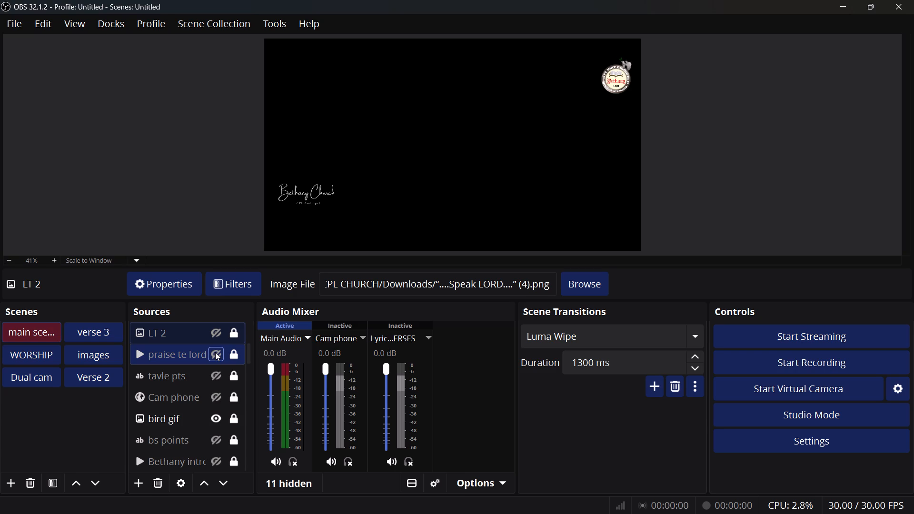
Move the praise te lord source up the source order to between messenger name and UT 2.
scroll(215, 352, "up", 1)
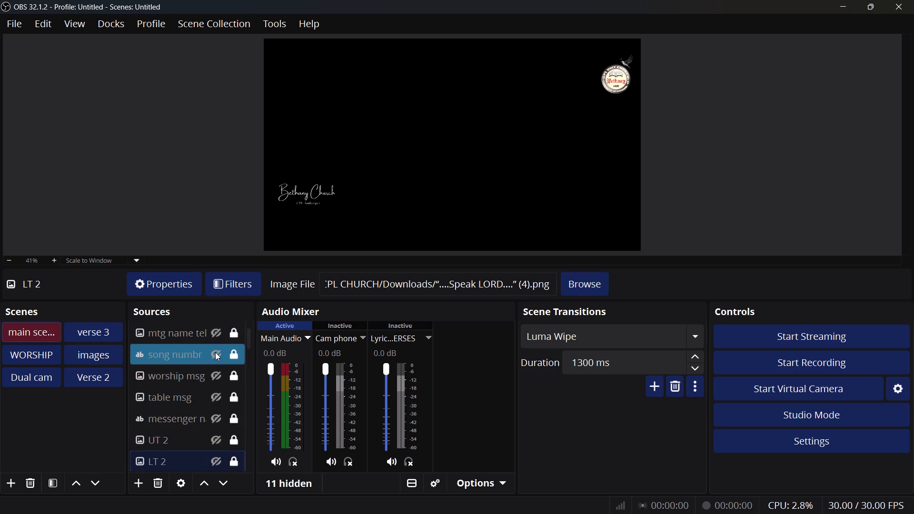
scroll(215, 352, "up", 2)
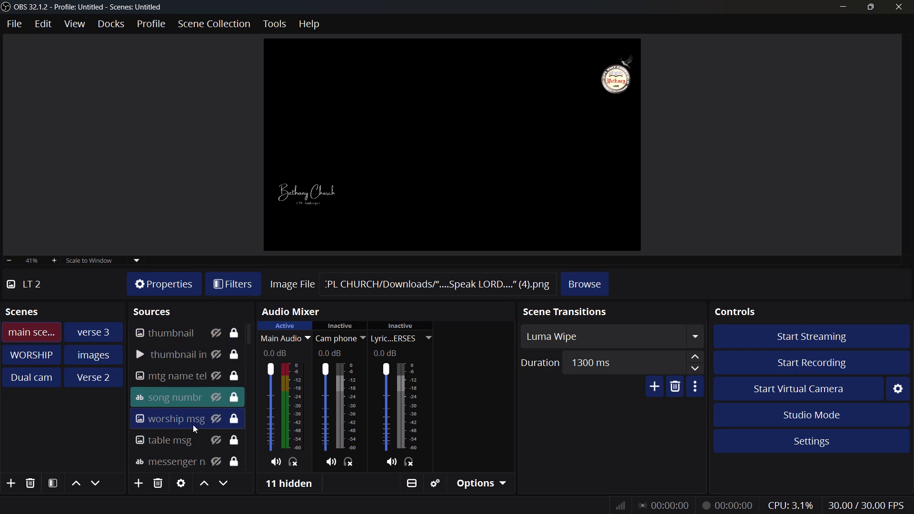
scroll(191, 419, "up", 3)
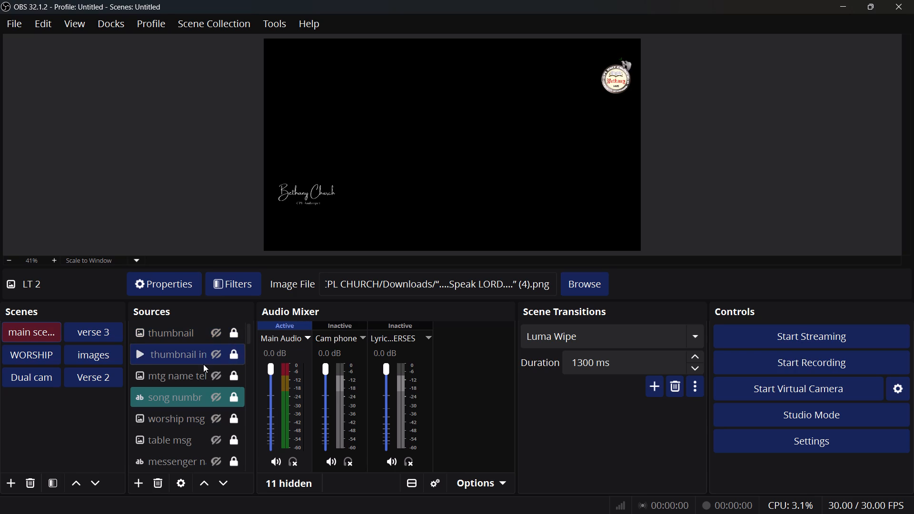
scroll(203, 364, "up", 3)
scroll(195, 391, "down", 1)
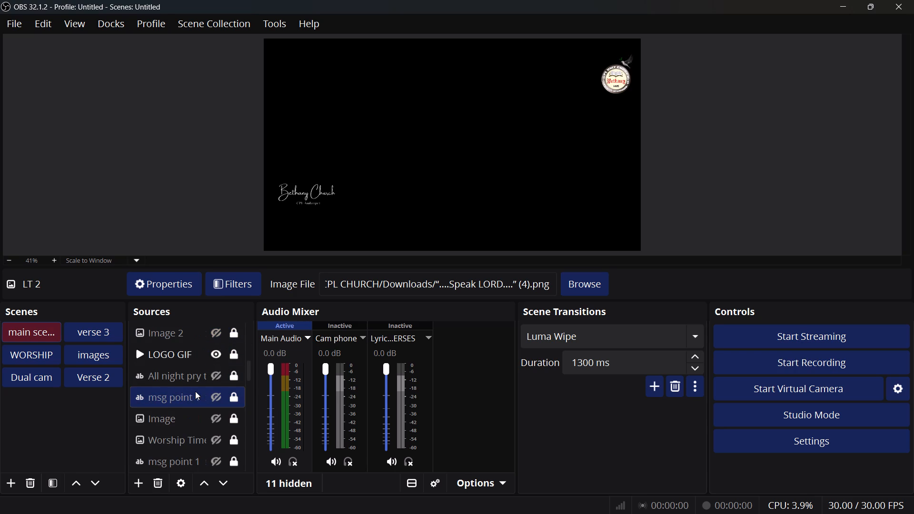
scroll(195, 391, "down", 2)
scroll(195, 391, "up", 1)
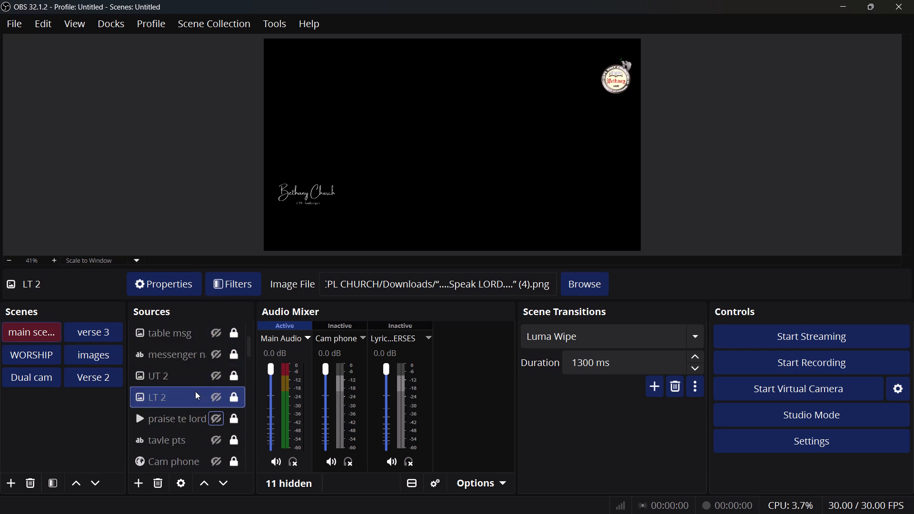
scroll(195, 391, "up", 2)
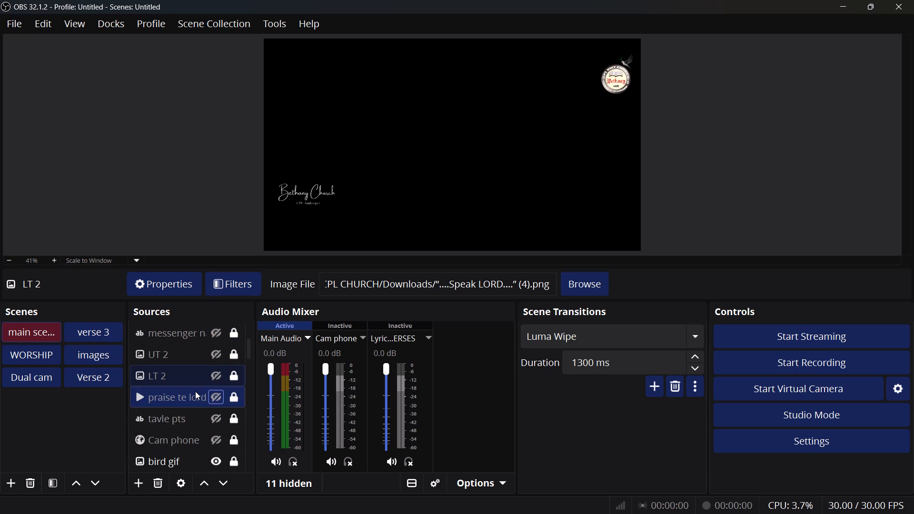
left_click_drag(198, 395, 198, 388)
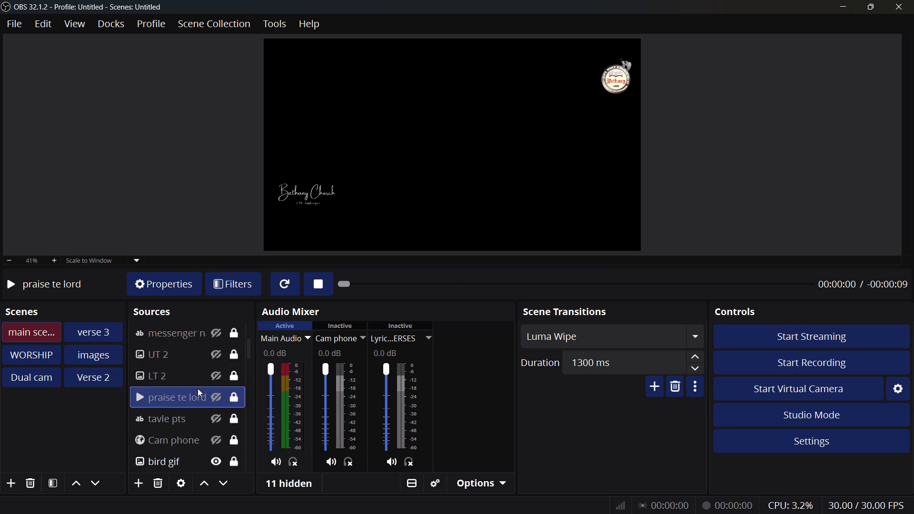
left_click_drag(198, 388, 197, 349)
Show the Main UT and Main LT banners together with the mtg name telugu graphic.
scroll(170, 430, "down", 1)
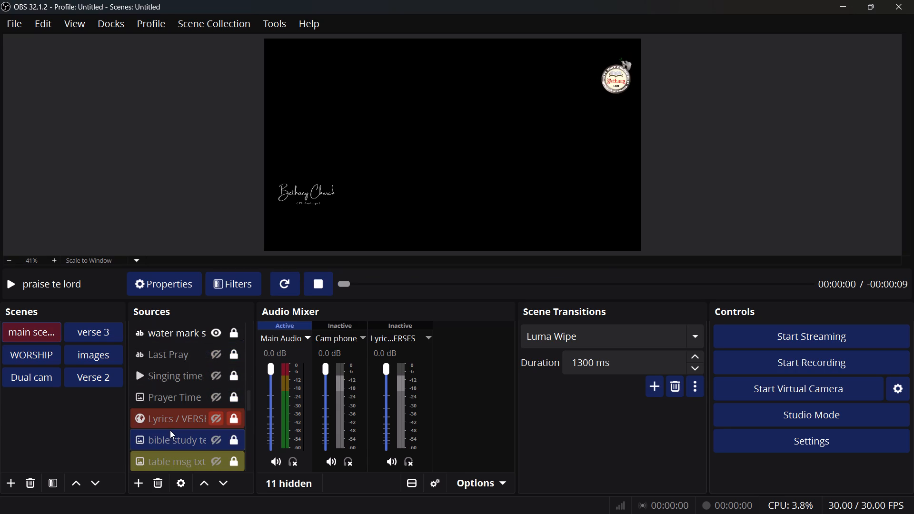
scroll(170, 430, "down", 1)
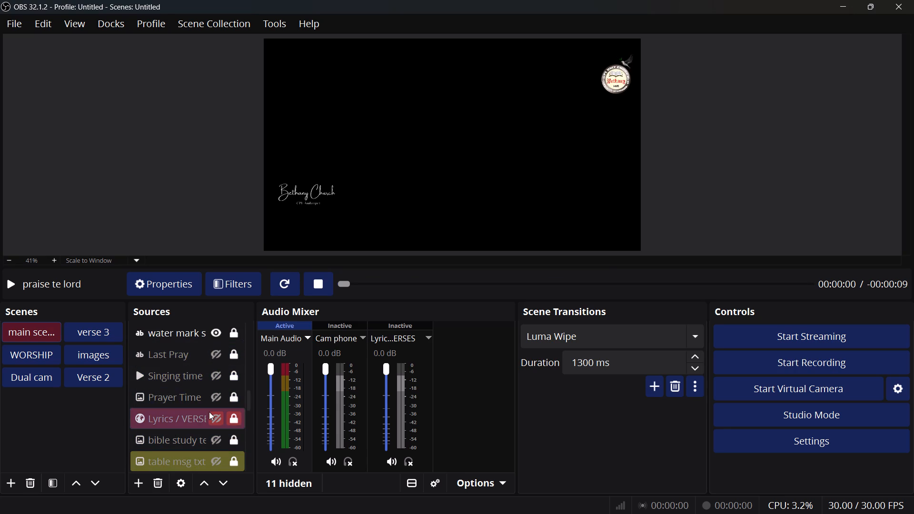
scroll(209, 412, "down", 2)
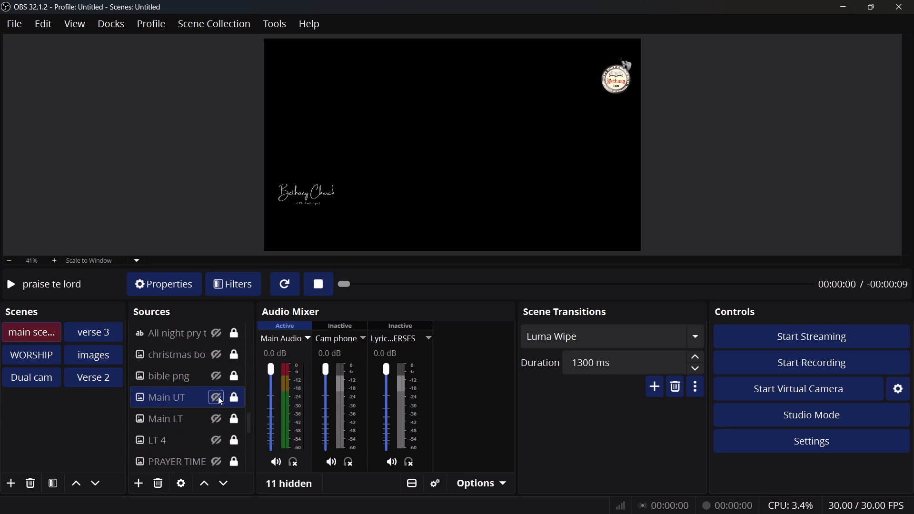
left_click(218, 396)
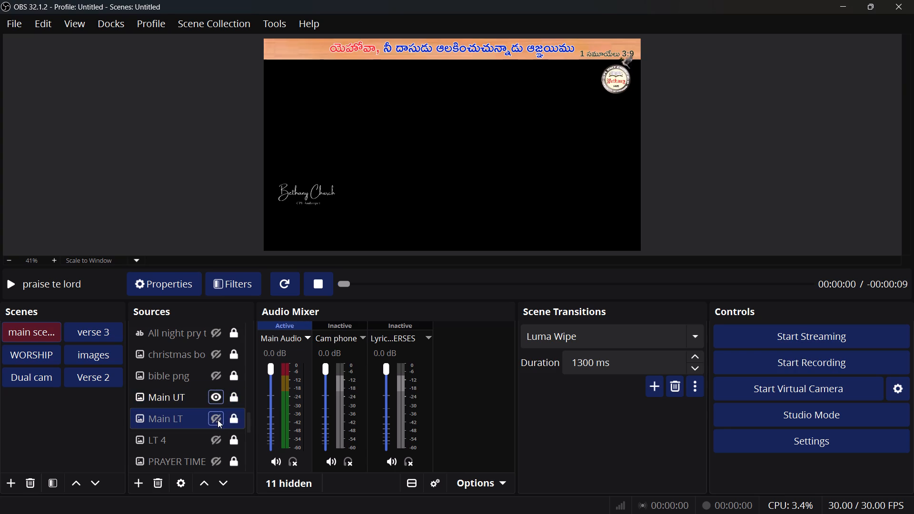
left_click(218, 420)
scroll(195, 380, "up", 11)
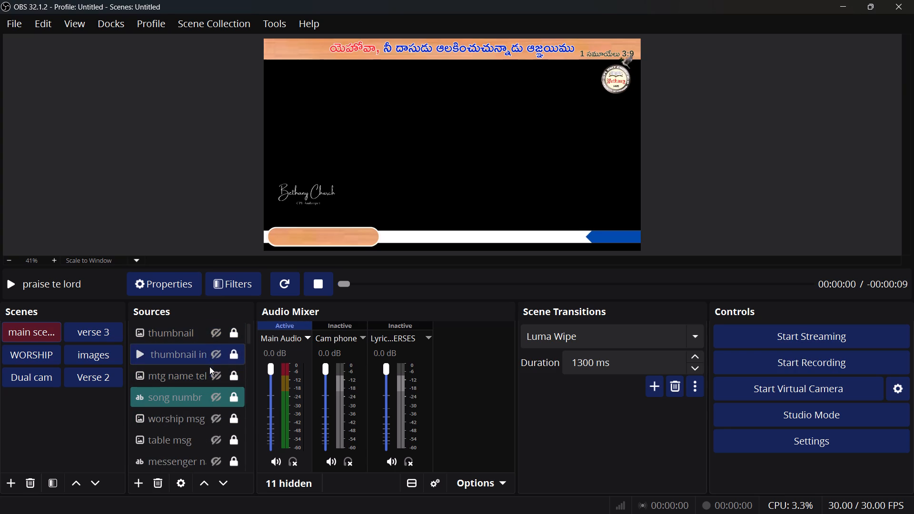
left_click(215, 373)
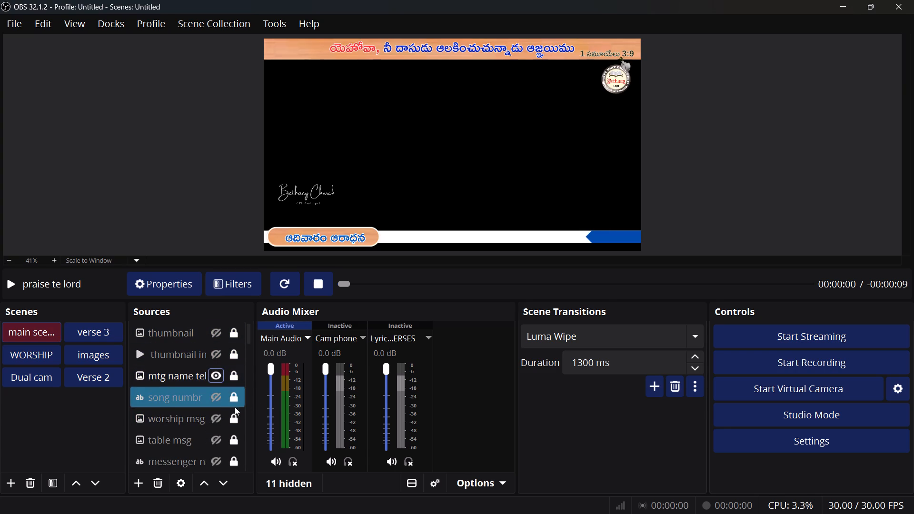
Show and unlock the worship msg tag source, and move it clear of the lower banner to about 952 px across and 535 px down.
left_click(217, 417)
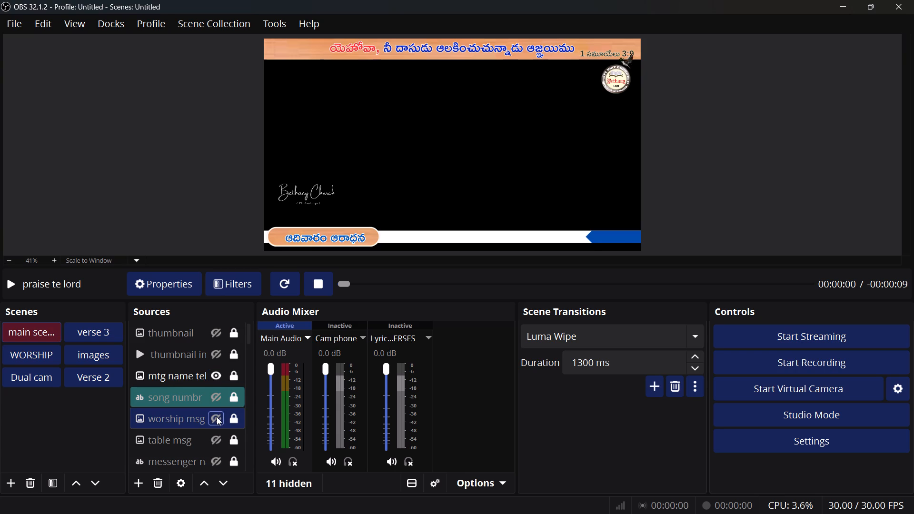
left_click(234, 418)
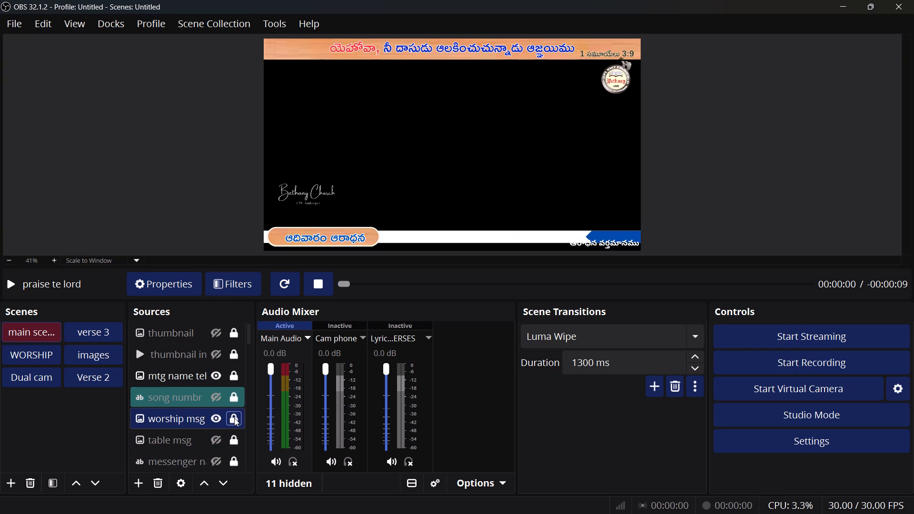
left_click_drag(585, 226, 582, 217)
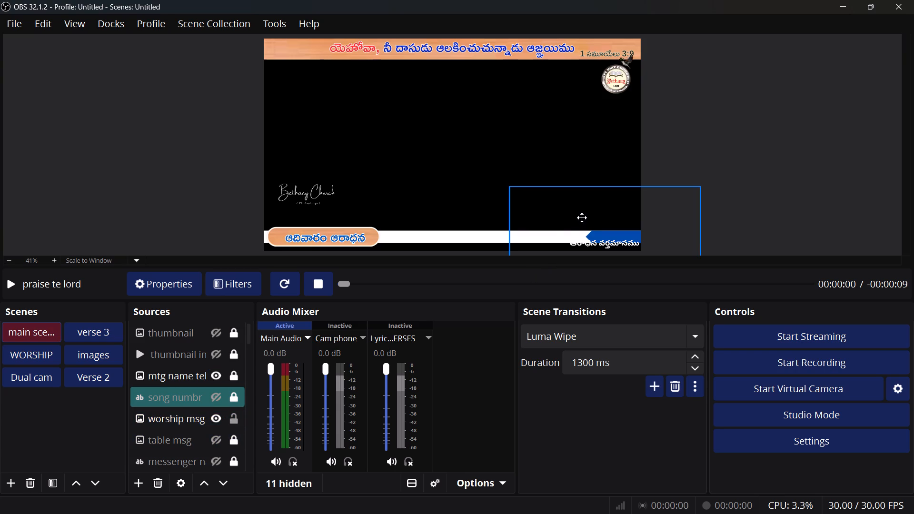
left_click_drag(582, 217, 576, 224)
left_click(619, 207)
left_click_drag(608, 208, 586, 177)
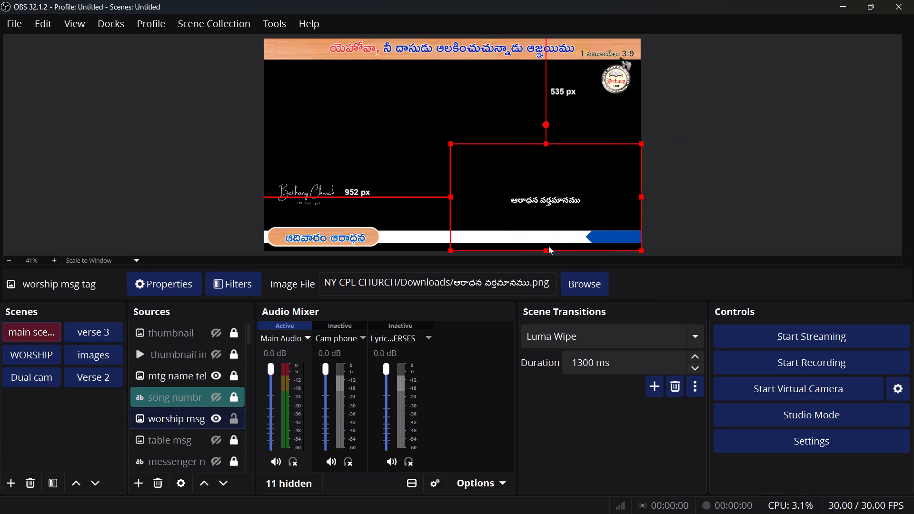
Crop the empty margins off all four sides of the worship msg tag, leaving a loose frame around its Telugu text.
left_click_drag(544, 250, 548, 249)
left_click_drag(548, 249, 555, 266)
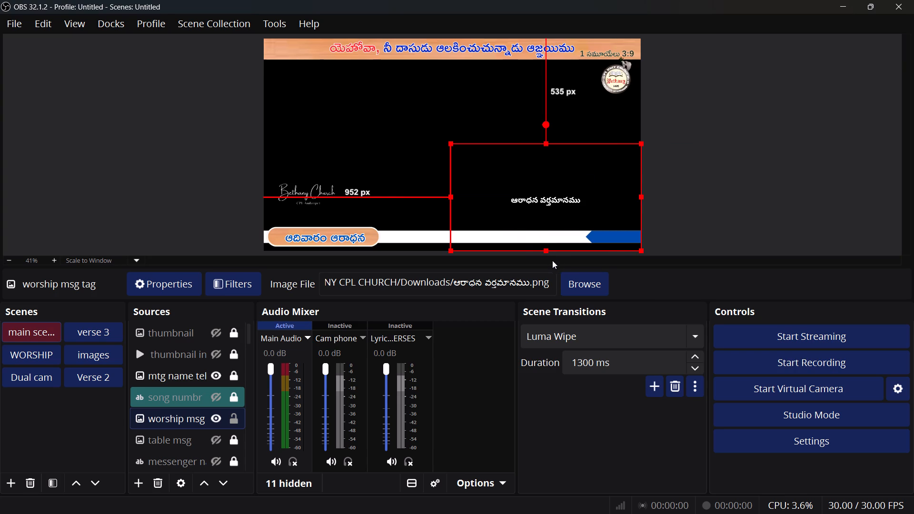
left_click_drag(547, 253, 546, 217, "alt")
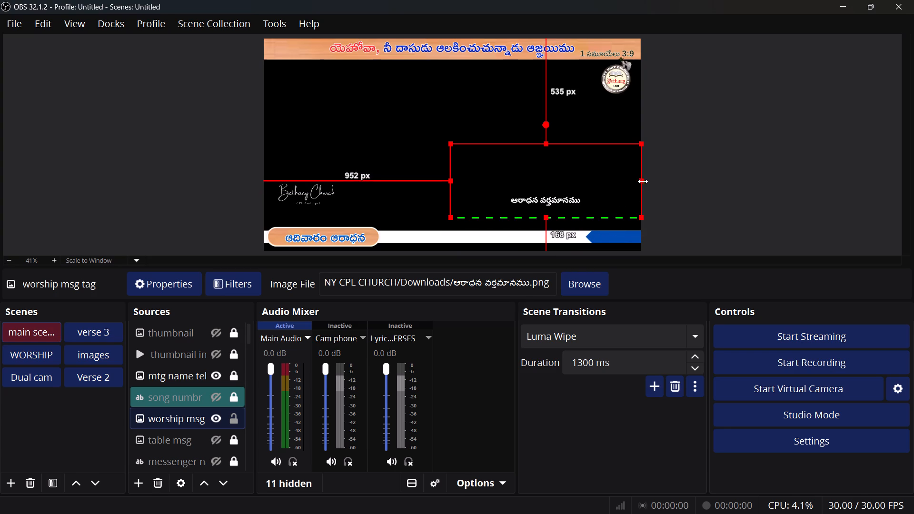
left_click_drag(641, 180, 591, 180, "alt")
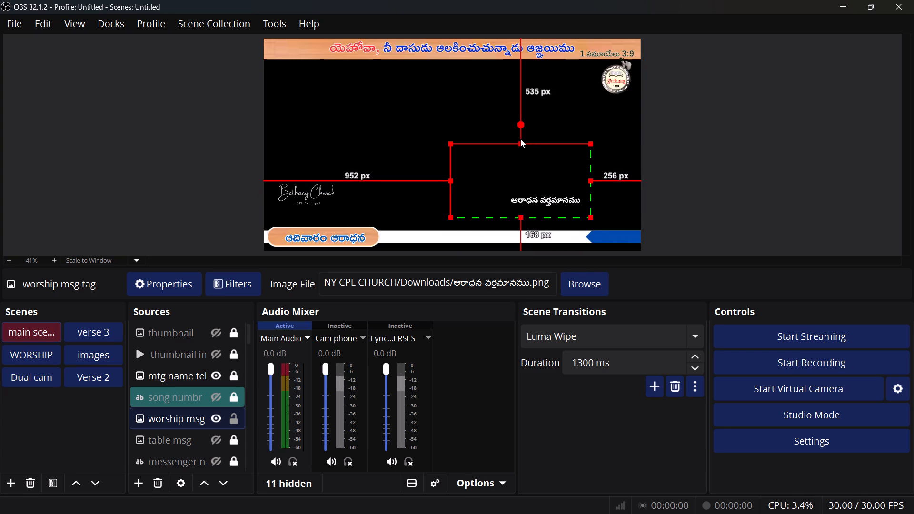
left_click_drag(522, 143, 527, 176, "alt")
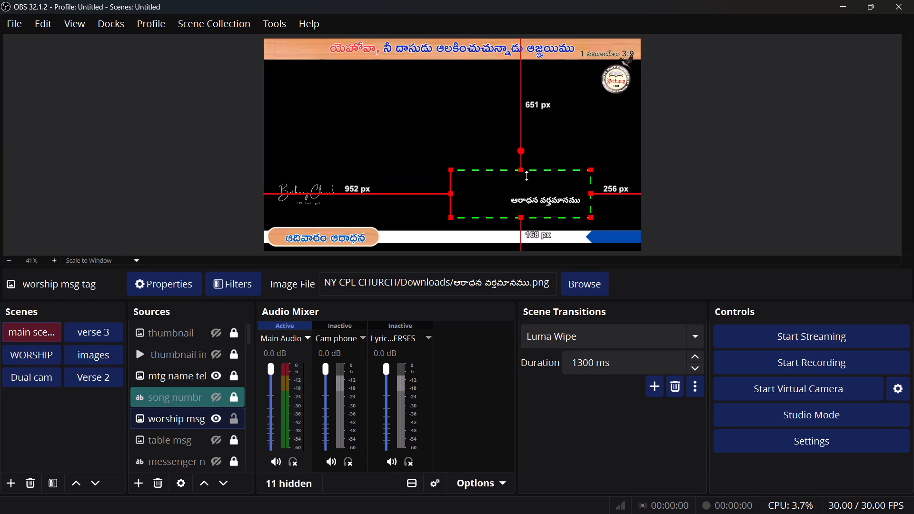
left_click_drag(527, 176, 527, 186, "alt")
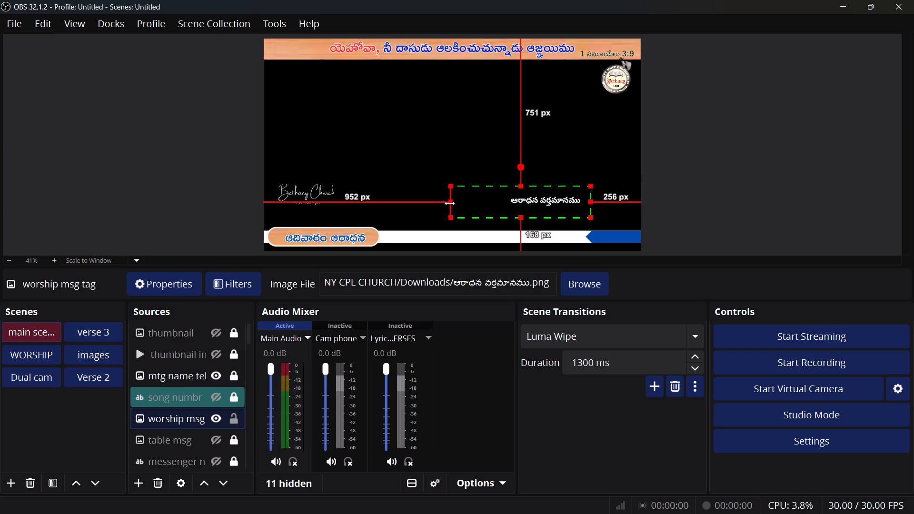
left_click_drag(449, 203, 501, 202, "alt")
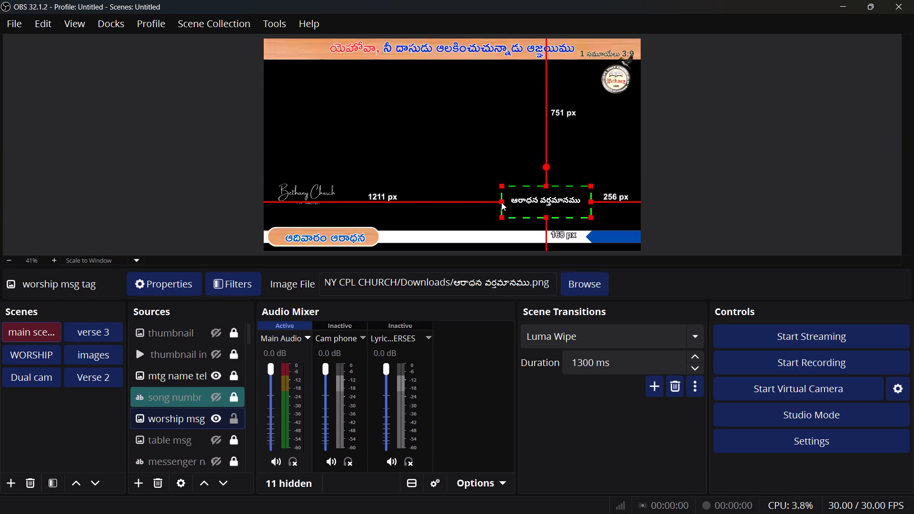
Tighten the worship msg tag's crop around its text to about 1235, 781, 284 and 214 px from the canvas's left, top, right and bottom.
left_click(547, 217, "alt")
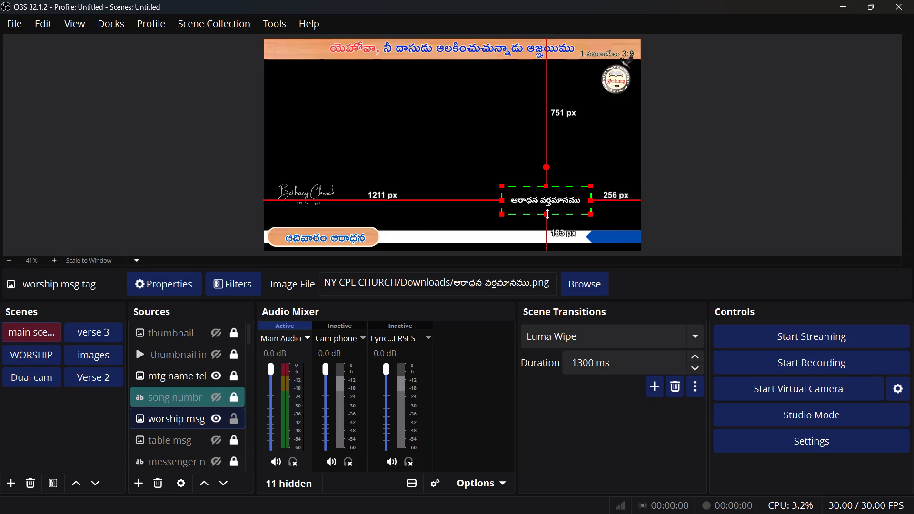
left_click_drag(590, 199, 585, 199, "alt")
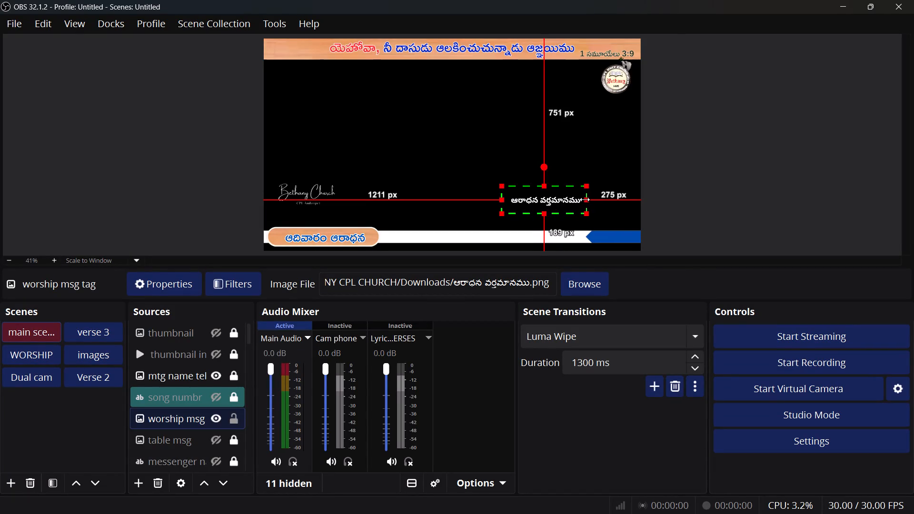
left_click_drag(585, 199, 586, 199, "alt")
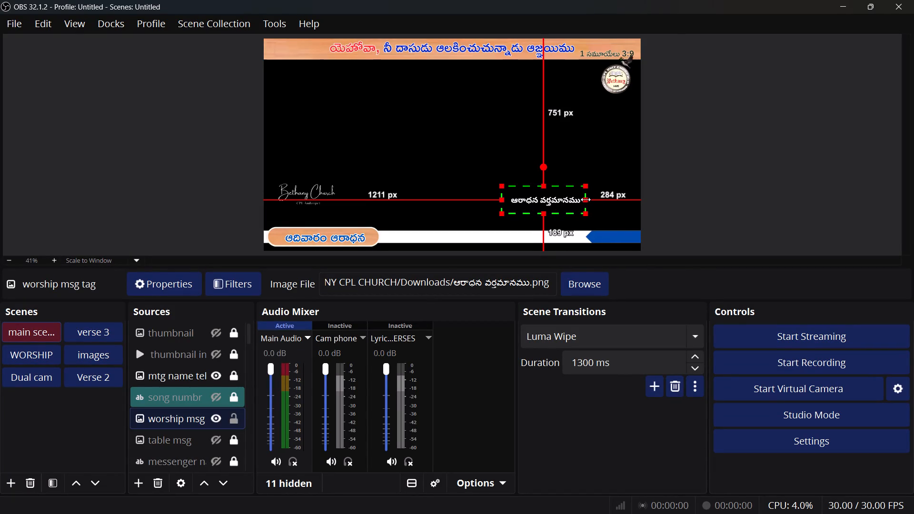
left_click_drag(586, 199, 586, 200, "alt")
left_click_drag(544, 186, 546, 192, "alt")
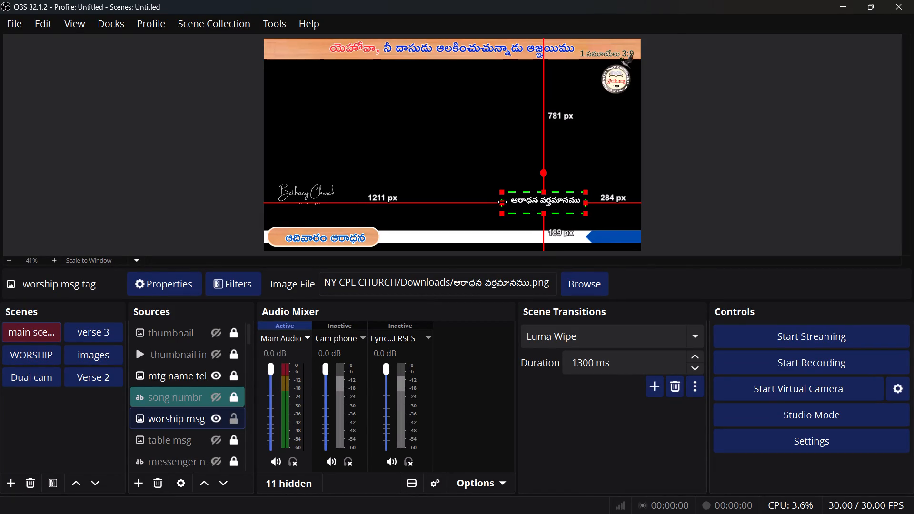
left_click_drag(502, 202, 507, 202, "alt")
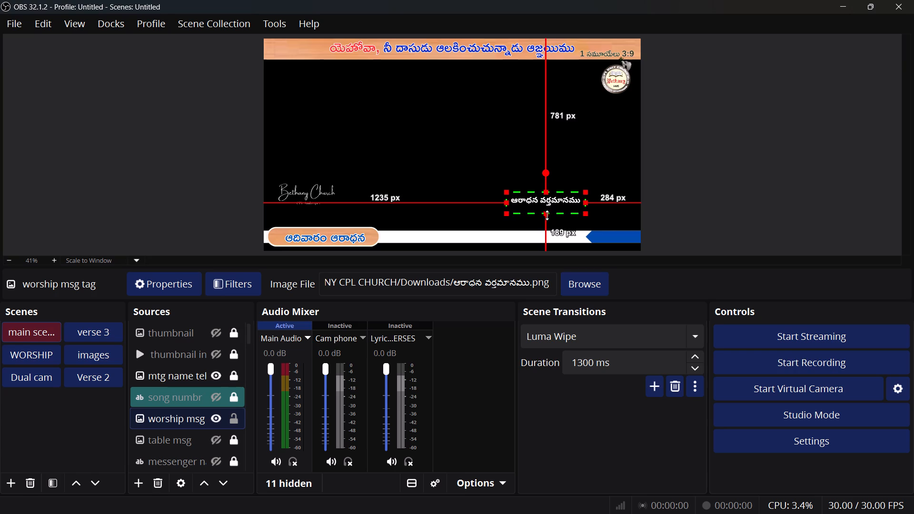
left_click(546, 215, "alt")
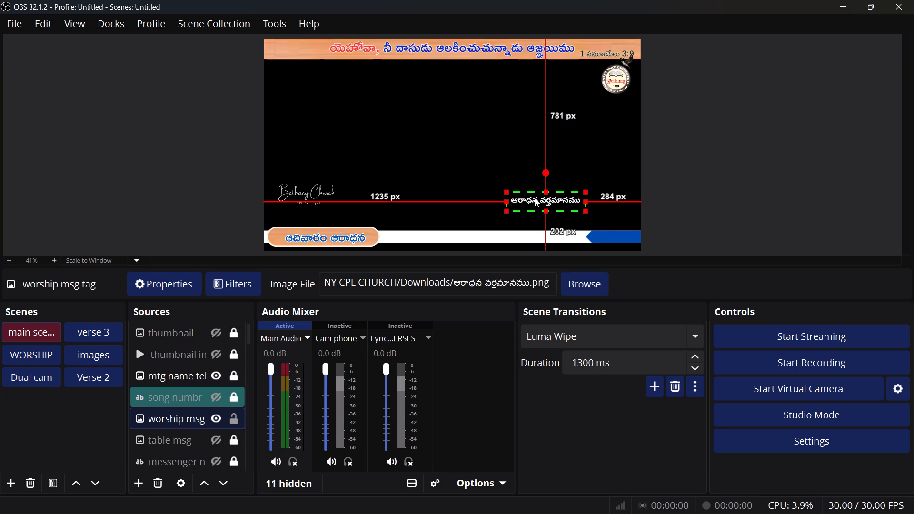
left_click(547, 212, "alt")
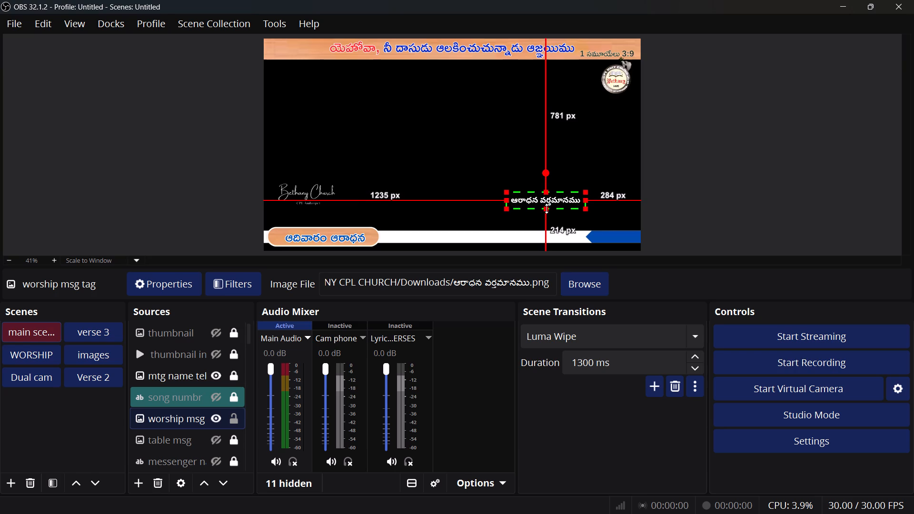
left_click_drag(508, 135, 503, 178)
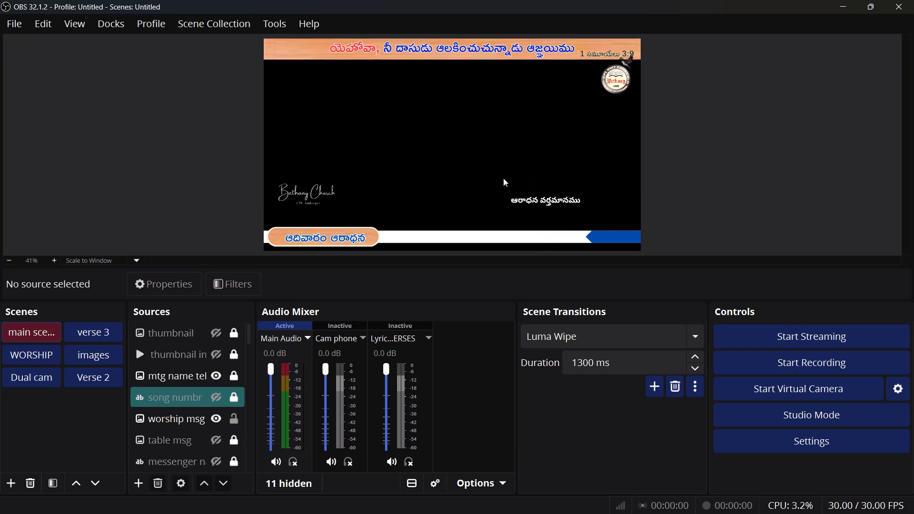
Test the worship msg tag's size over the lower banner, move it back to the empty area and scale it down slightly.
left_click_drag(533, 196, 572, 218)
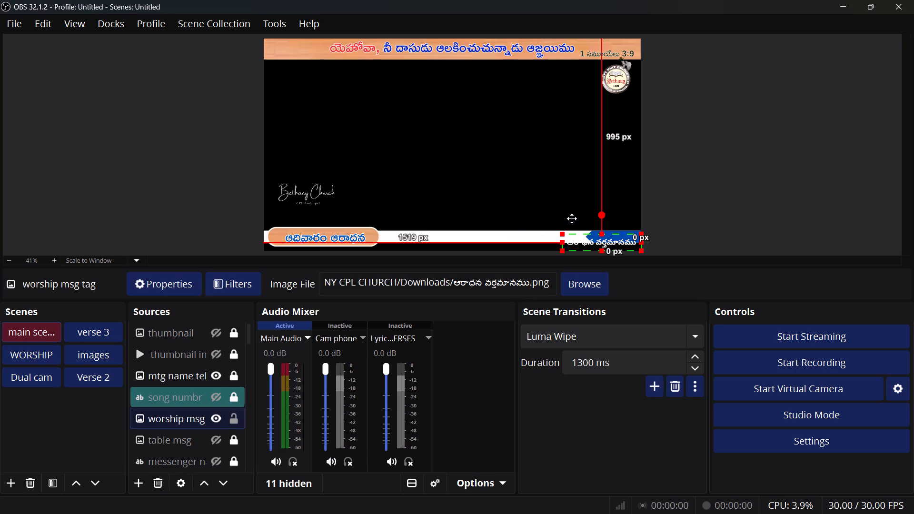
left_click_drag(572, 218, 525, 169)
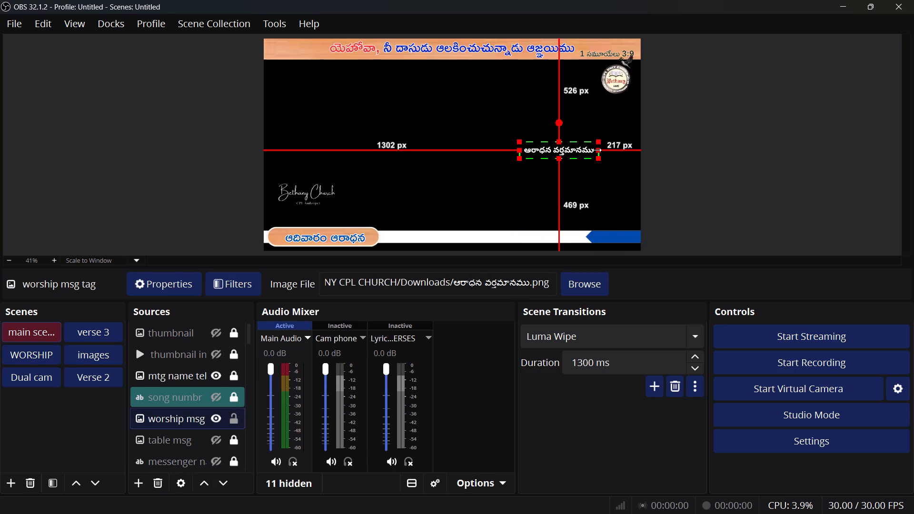
left_click_drag(596, 150, 583, 152)
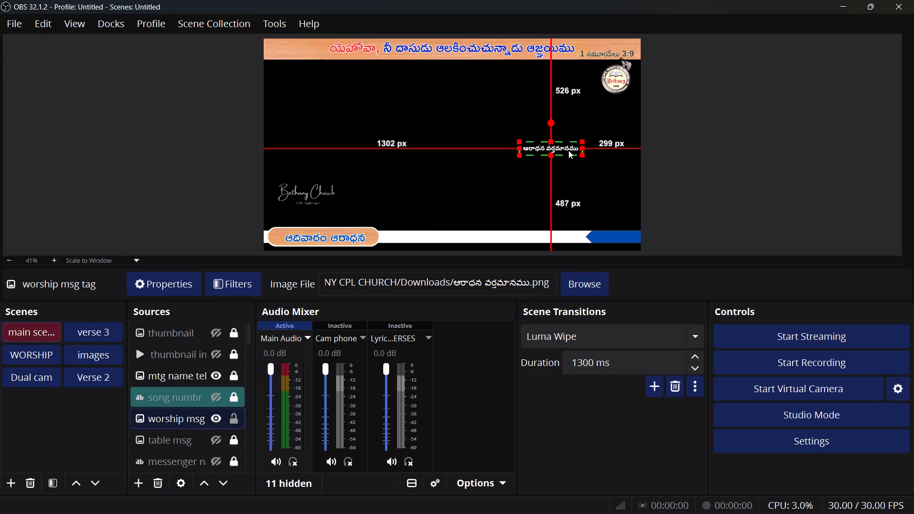
Move the scaled worship msg tag into the canvas's lower-right corner, about 1601 px from the left and 1013 px from the top.
left_click_drag(568, 150, 626, 213)
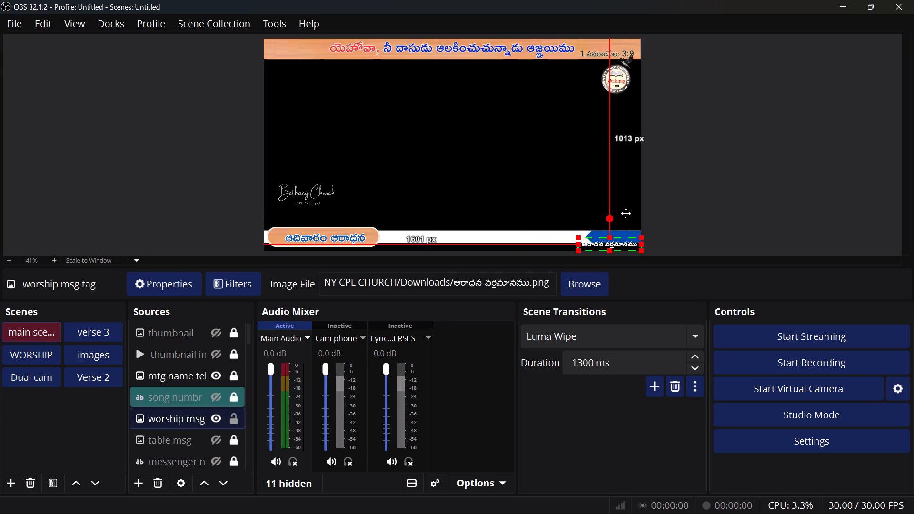
left_click_drag(626, 213, 620, 201)
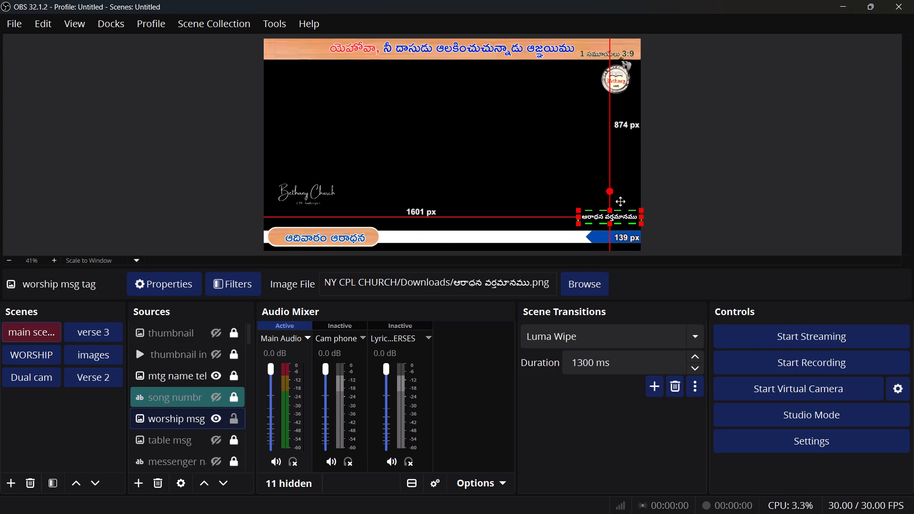
left_click_drag(620, 201, 620, 204)
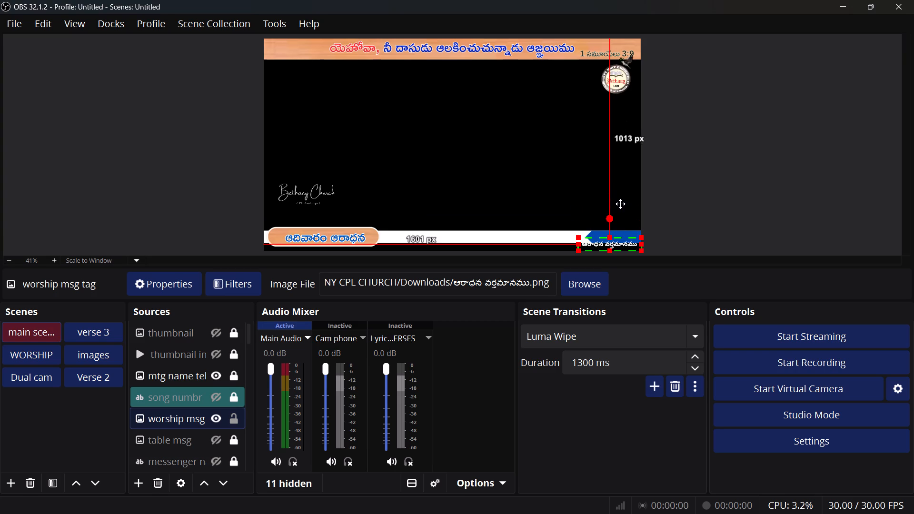
left_click_drag(620, 204, 620, 204)
scroll(620, 204, "right", 1)
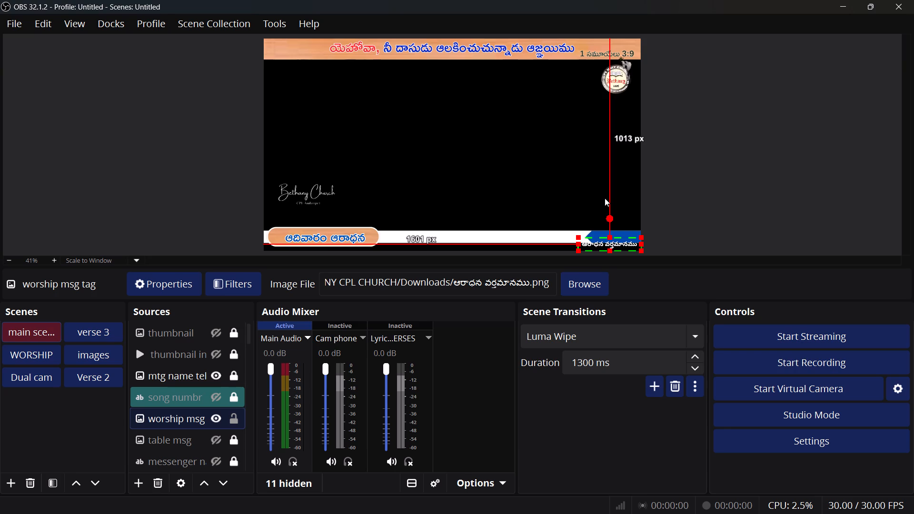
Nudge the worship msg tag up onto the banner's blue section, about 973 px from the canvas's top edge.
key("Up")
key("Up")
key("Up")
key("Up")
key("Up")
key("Up")
key("Up")
key("Up")
key("Up")
key("Up")
key("Up")
key("Up")
key("Up")
key("Up")
key("Up")
key("Up")
key("Up")
key("Up")
key("Up")
key("Up")
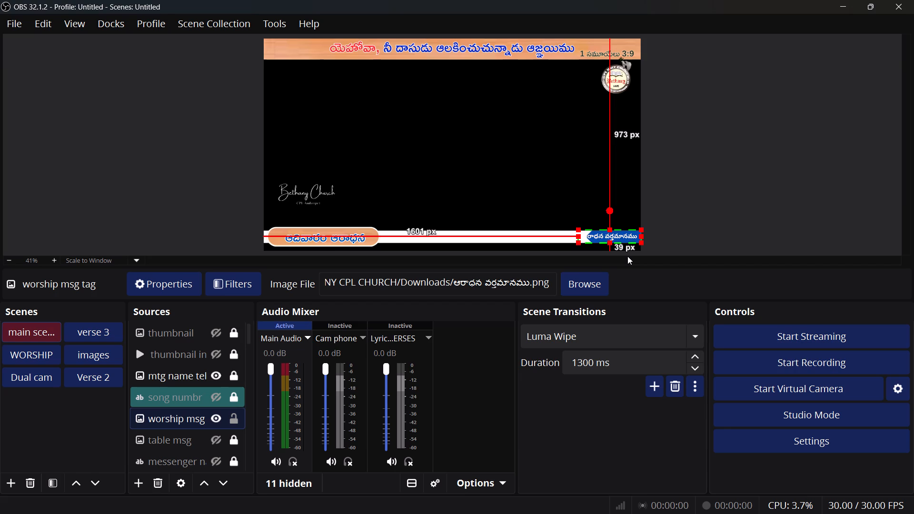
Nudge the worship msg tag rightward until its text starts inside the blue banner section, just over 1640 px from the canvas's left edge.
key("Right")
key("Right")
key("Right")
key("Right")
key("Right")
key("Right")
key("Right")
key("Right")
key("Right")
key("Right")
key("Right")
key("Right")
key("Right")
key("Right")
key("Right")
key("Right")
key("Right")
key("Right")
key("Right")
key("Right")
key("Right")
key("Right")
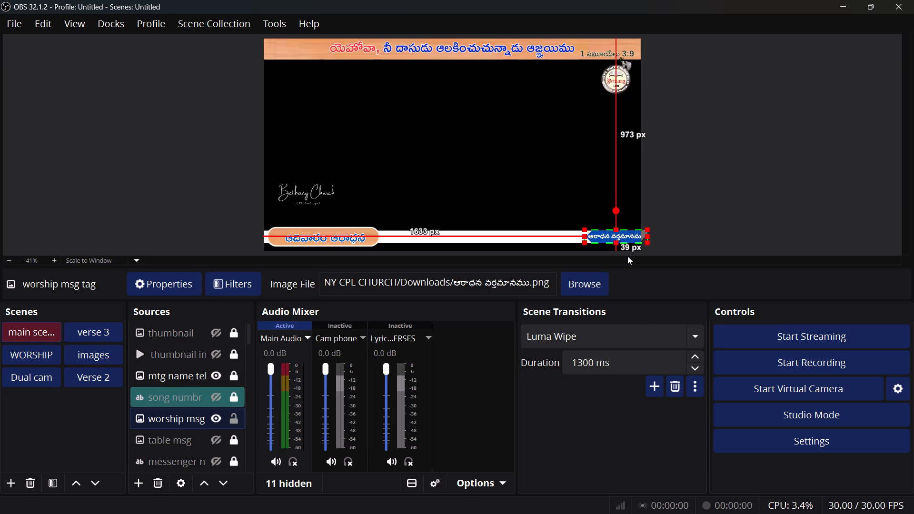
key("Right")
key("Right")
key("Right")
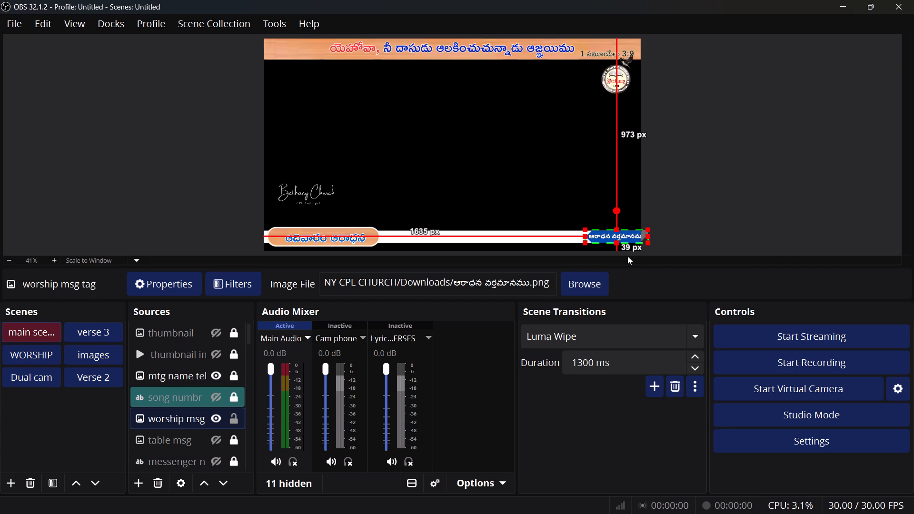
key("Right")
key("Right")
key("Right")
key("Right")
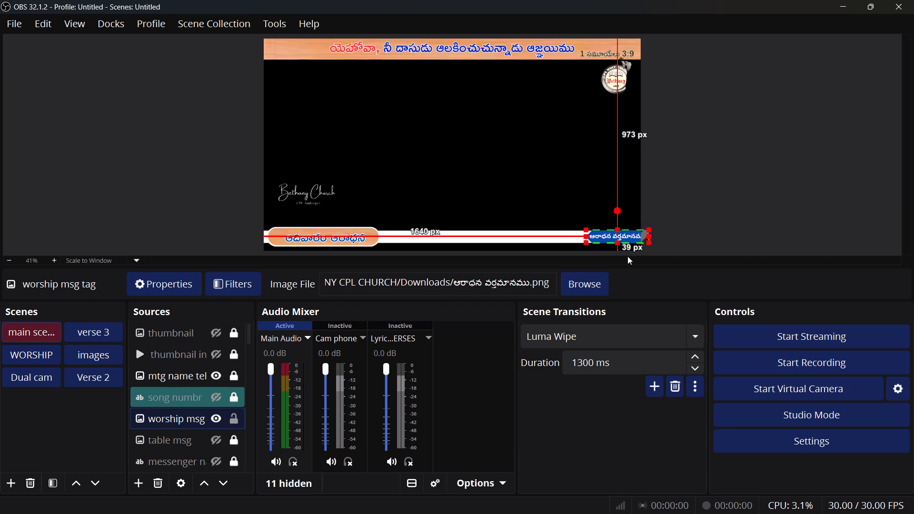
key("Right")
key("Right")
left_click(606, 199)
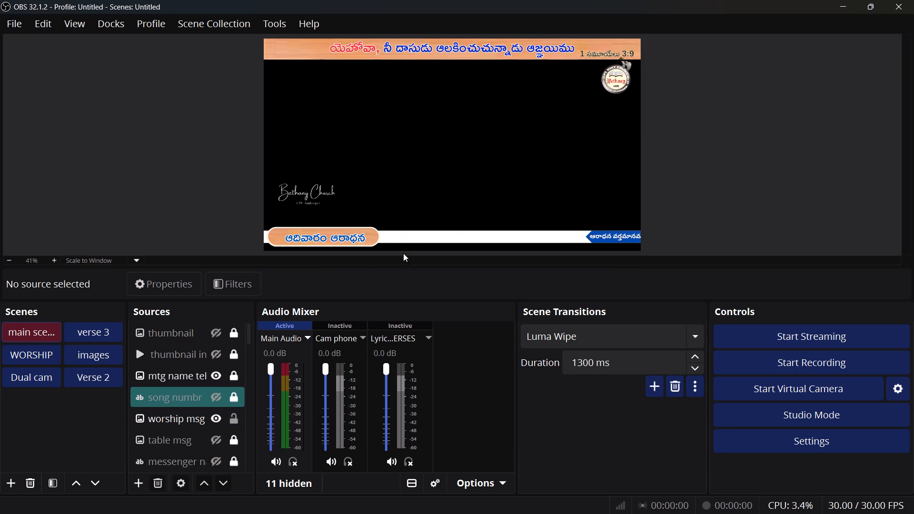
Unlock the mtg name telugu source and nudge it to 86 px from the canvas's left edge and 924 px from the top.
left_click(234, 377)
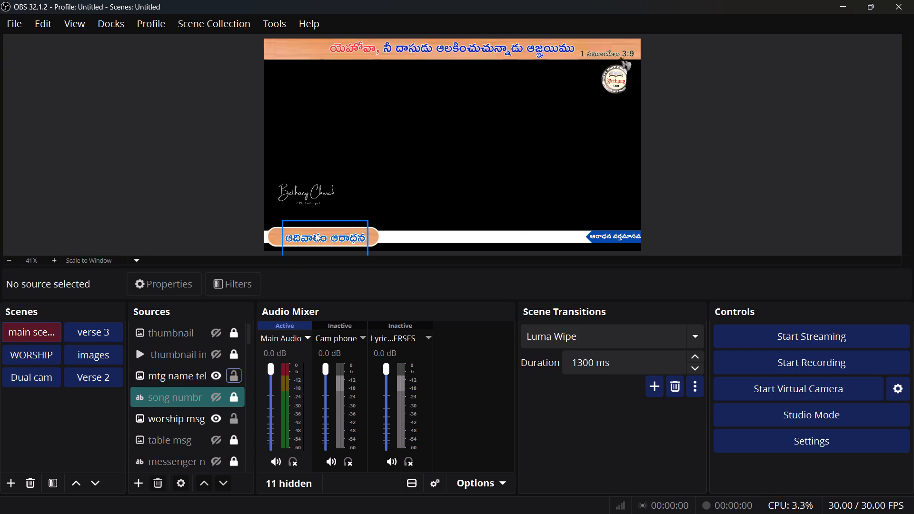
left_click(317, 233)
key("Left")
key("Left")
key("Left")
key("Left")
key("Left")
key("Left")
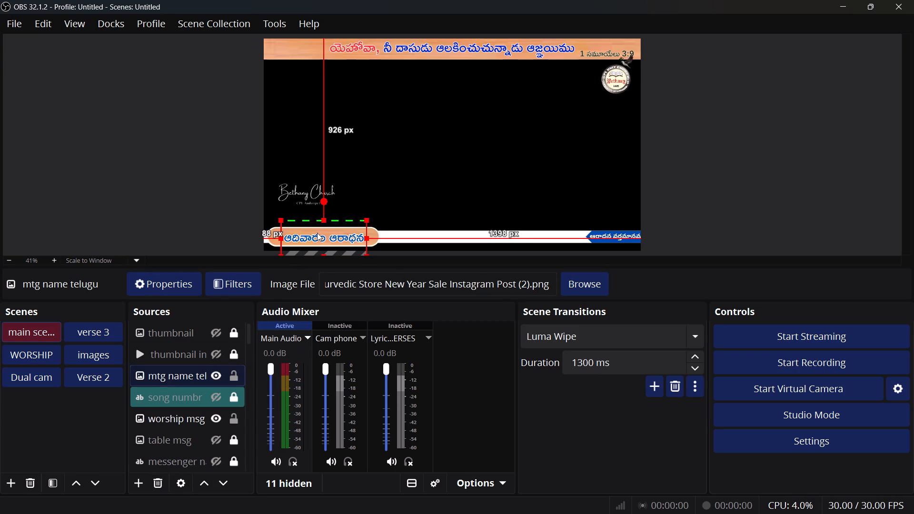
key("Left")
key("Up")
key("Up")
key("Left")
key("Left")
key("Right")
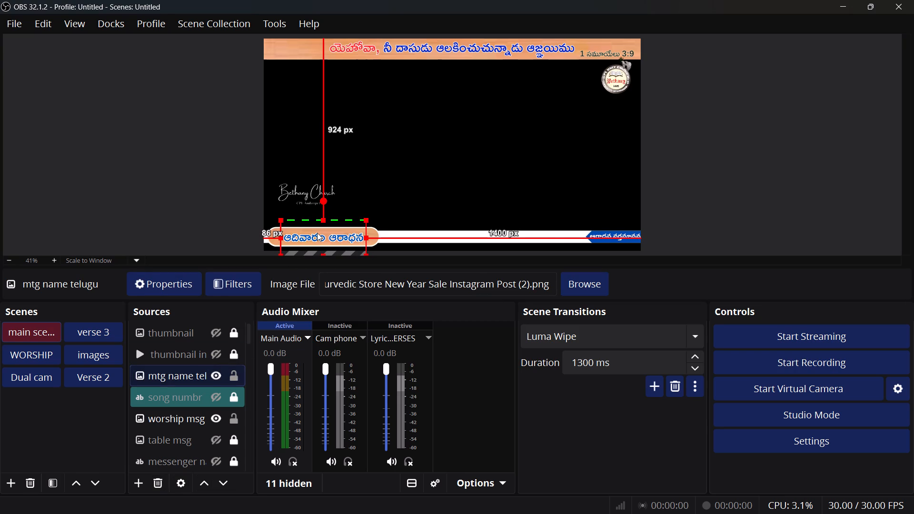
left_click(309, 186)
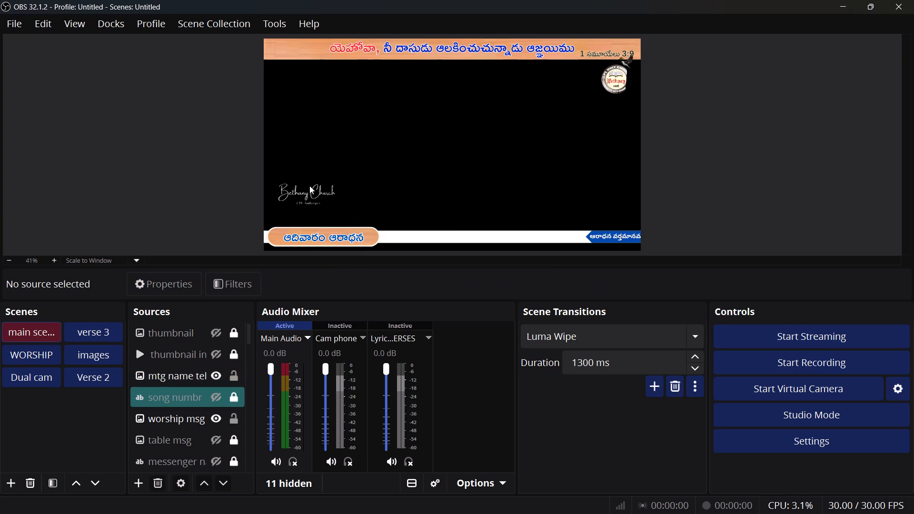
Fine-tune the mtg name telugu text within its orange banner, to 82 px from the canvas's left edge and 918 px from the top.
left_click(318, 249)
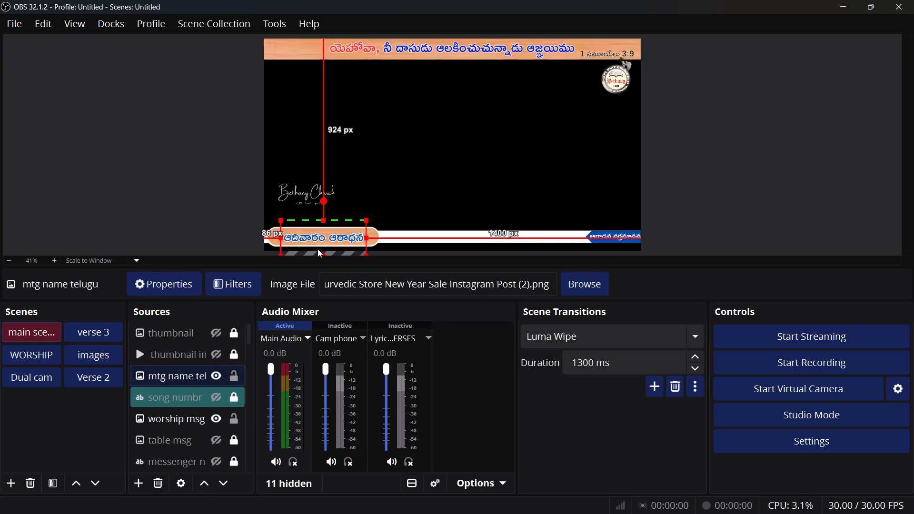
key("Up")
key("Up")
key("Up")
key("Up")
key("Up")
key("Left")
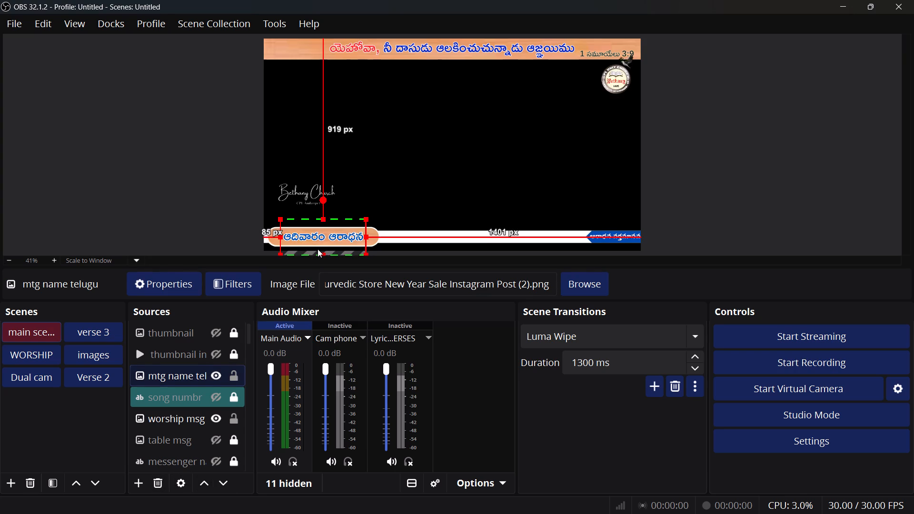
key("Left")
key("Left")
key("Right")
key("Down")
key("Left")
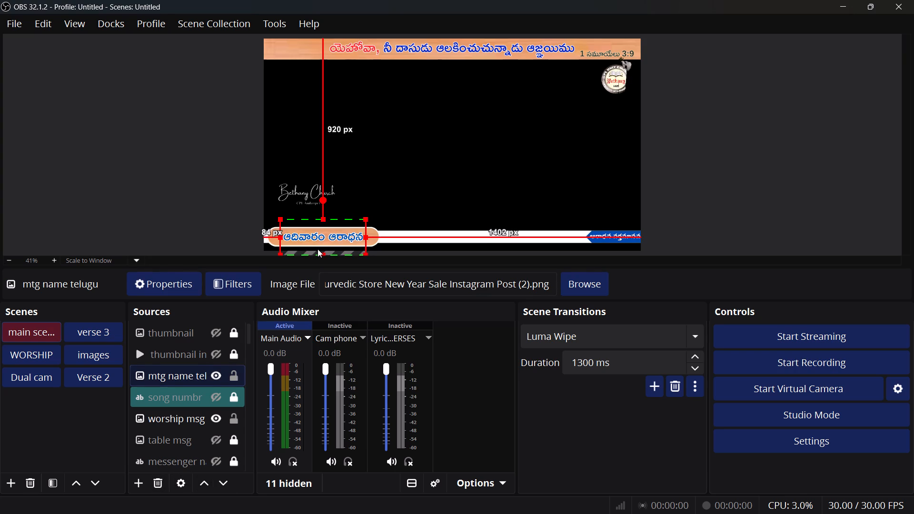
key("Up")
key("Up")
left_click(299, 204)
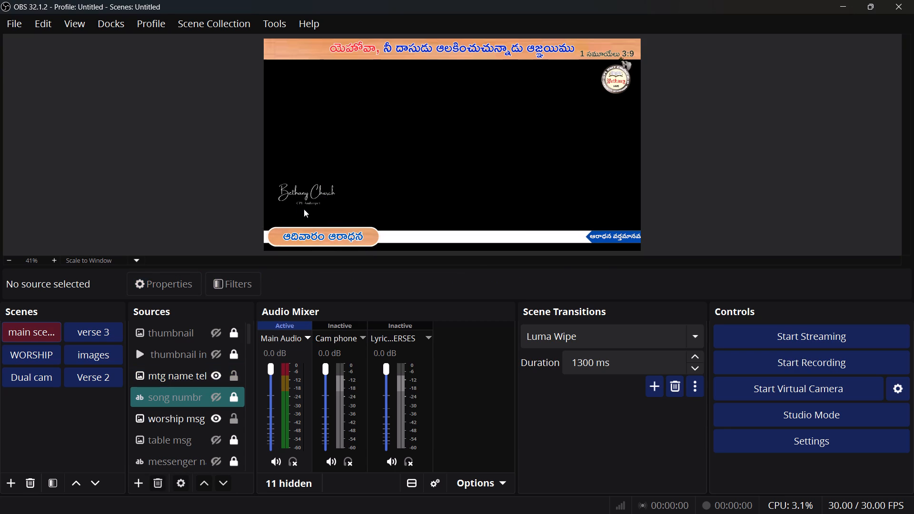
left_click(318, 232)
key("Left")
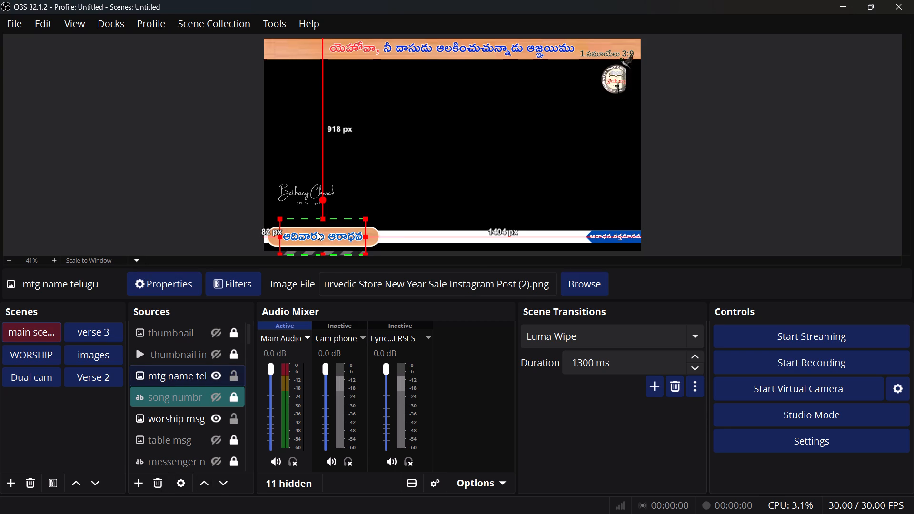
Deselect the mtg name telugu graphic and lock it in place.
left_click(294, 198)
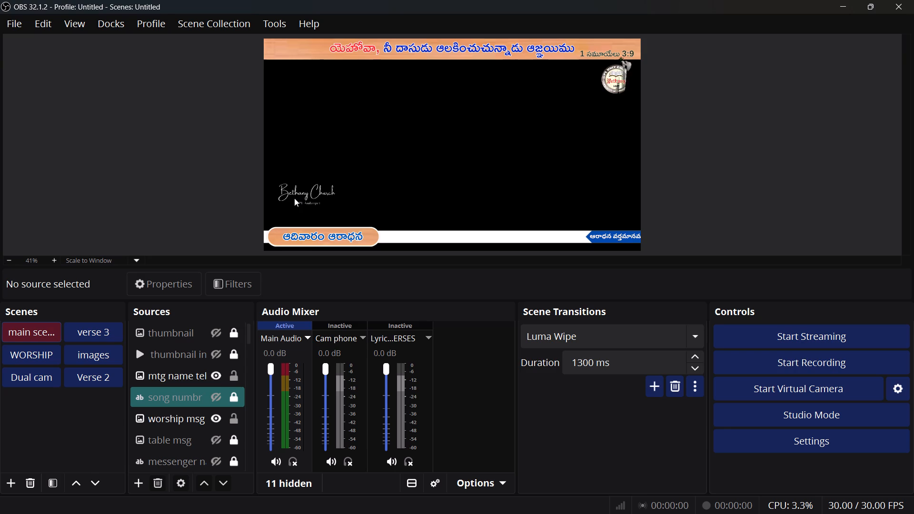
left_click(235, 378)
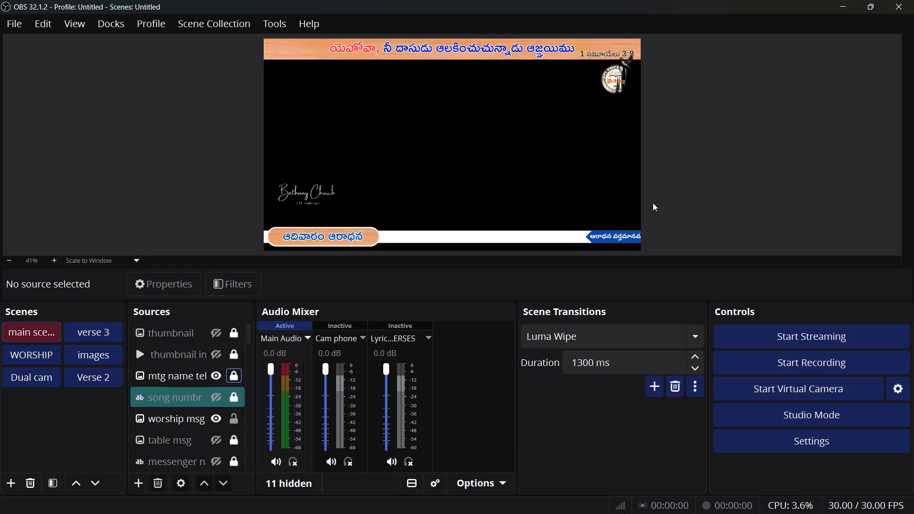
Scale down the worship msg tag until all its text fits the blue banner section, about 9 px from the canvas's right edge.
left_click(629, 232)
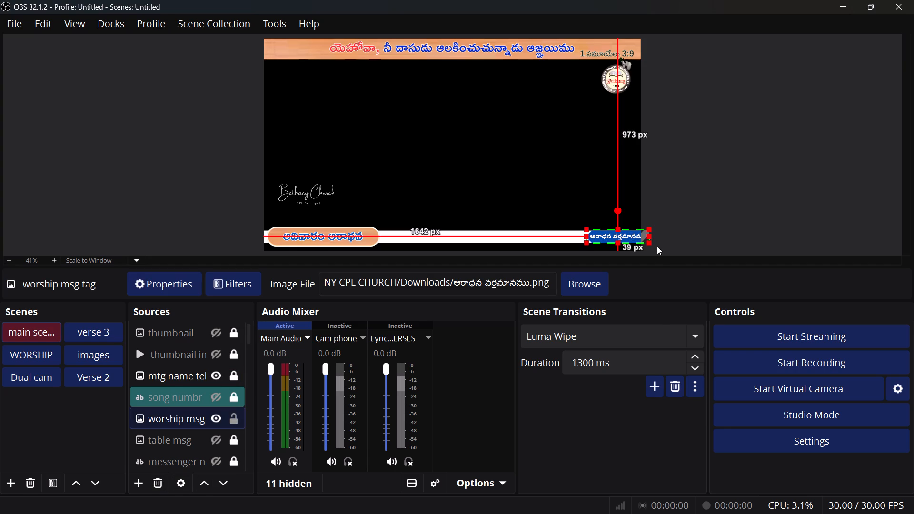
left_click_drag(651, 244, 595, 234)
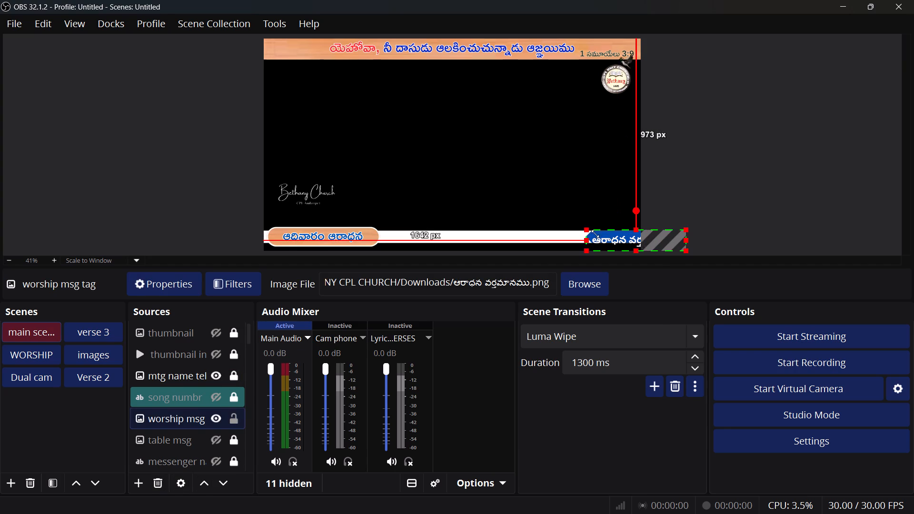
left_click_drag(595, 234, 605, 228)
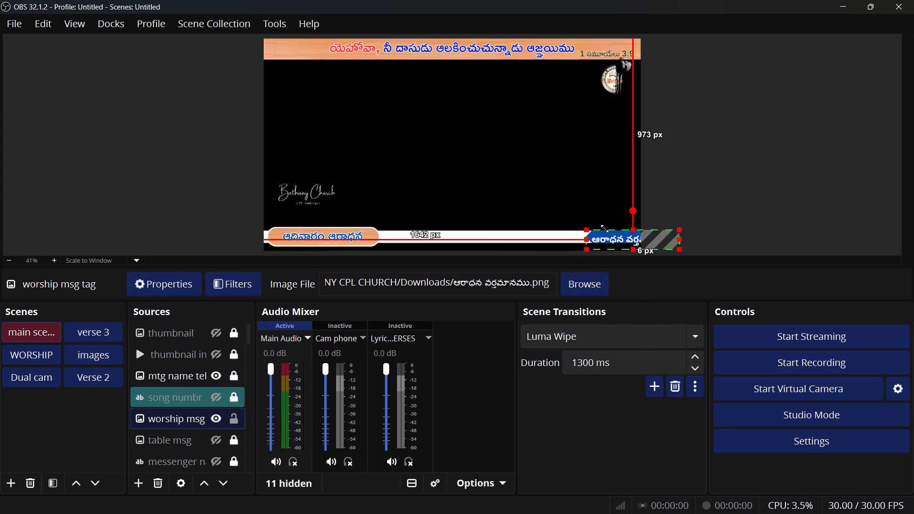
left_click_drag(605, 228, 593, 226)
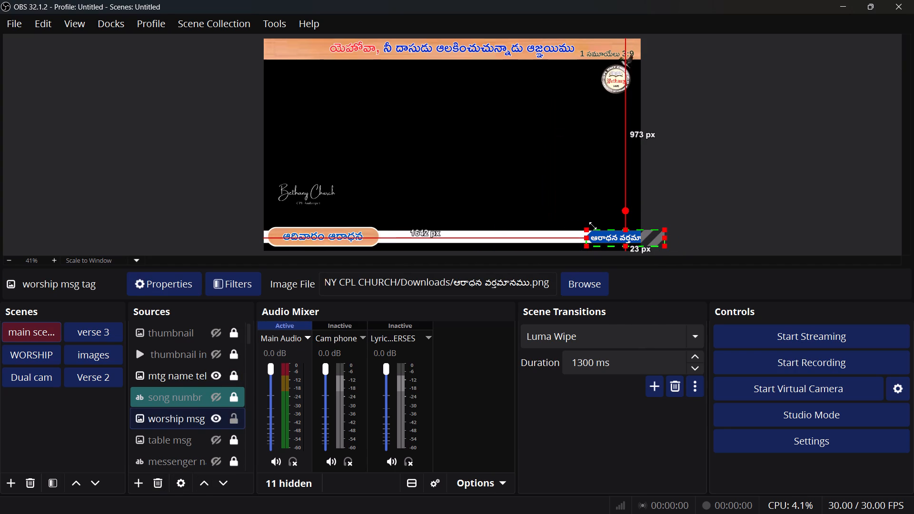
left_click_drag(593, 226, 593, 218)
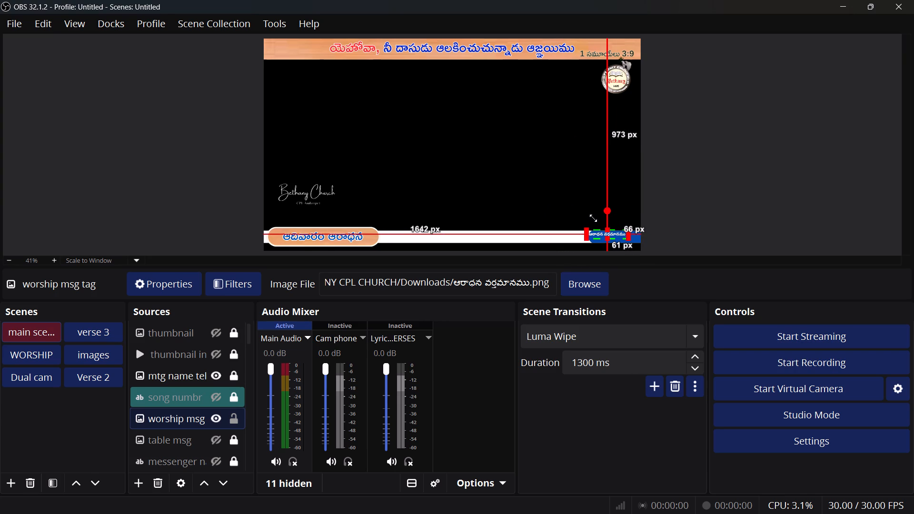
left_click_drag(593, 218, 597, 220)
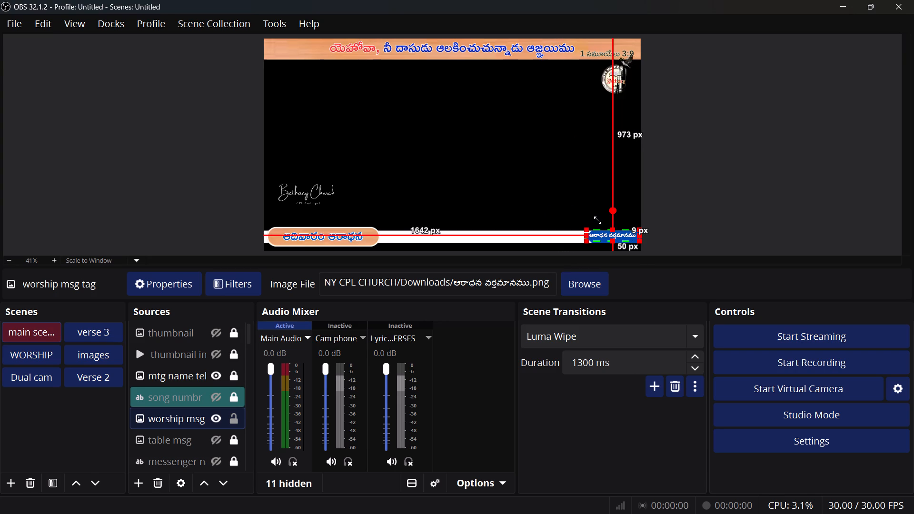
left_click_drag(597, 220, 596, 220)
left_click(596, 220)
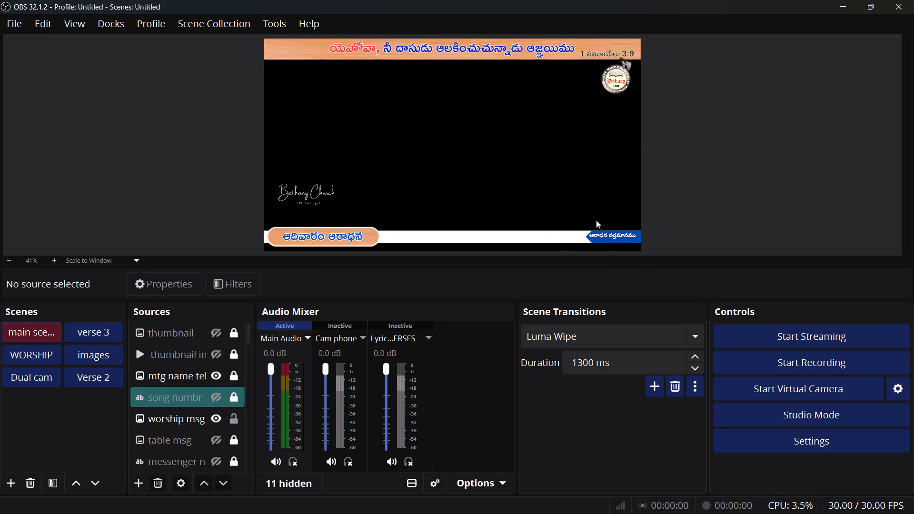
Nudge the worship msg tag down and rightward to about 978 px from the canvas's top edge and 1648 px from its left edge.
left_click(607, 236)
key("Down")
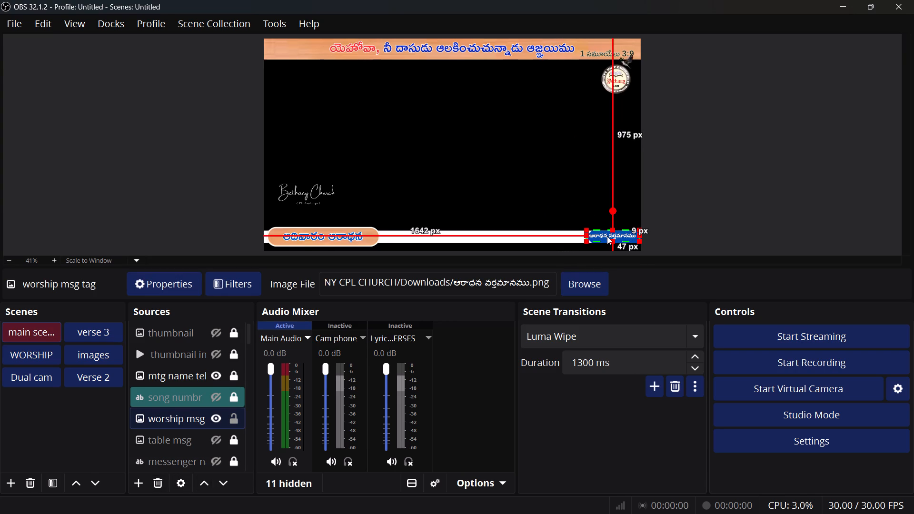
key("Down")
key("Down")
key("Down")
key("Right")
key("Right")
key("Right")
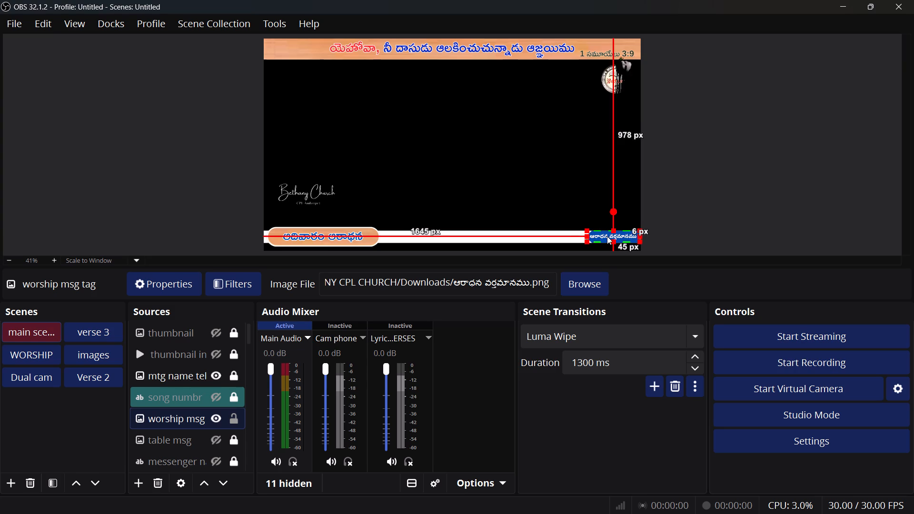
key("Right")
key("Right")
key("Up")
key("Right")
key("Down")
key("Down")
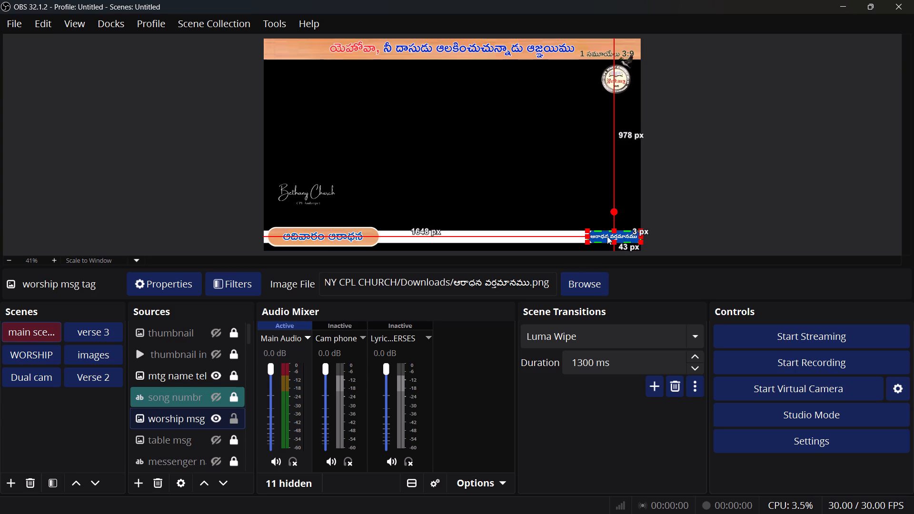
left_click(608, 220)
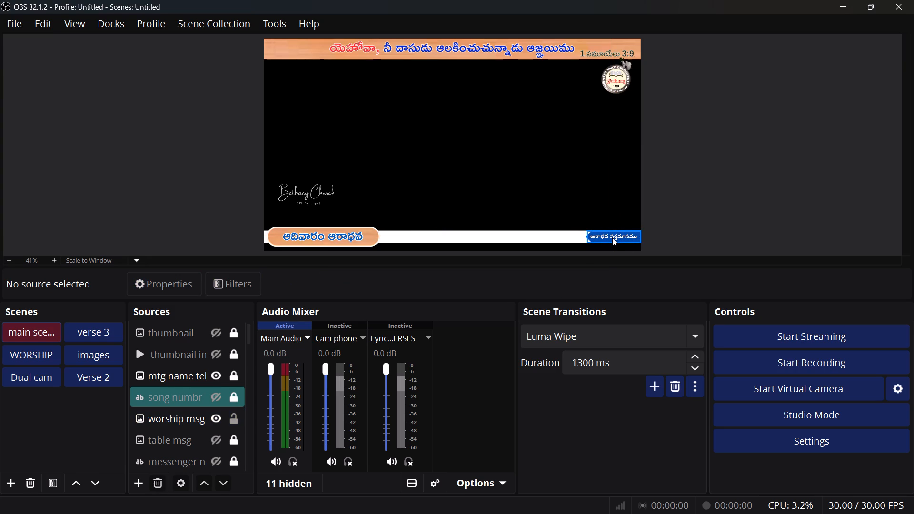
Nudge the worship msg tag further rightward to about 1653 px from the canvas's left edge and deselect it.
left_click(612, 237)
key("Right")
key("Right")
key("Right")
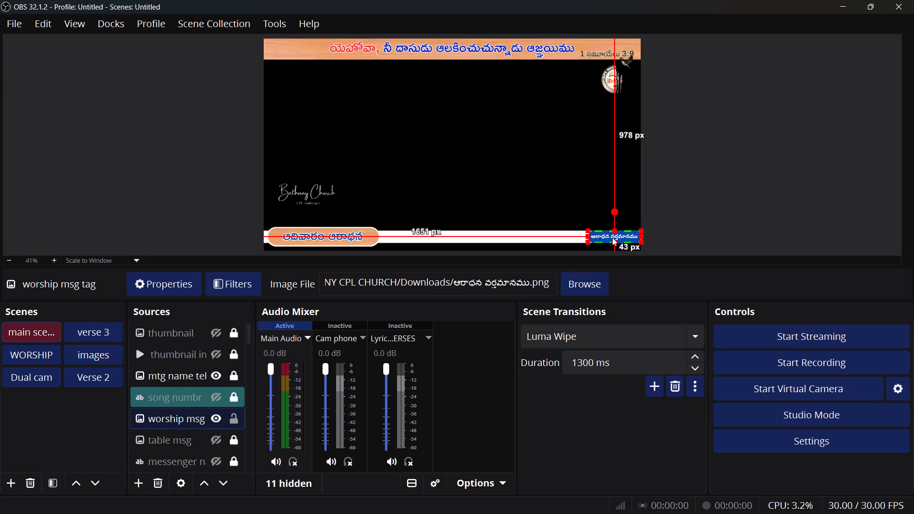
left_click(598, 218)
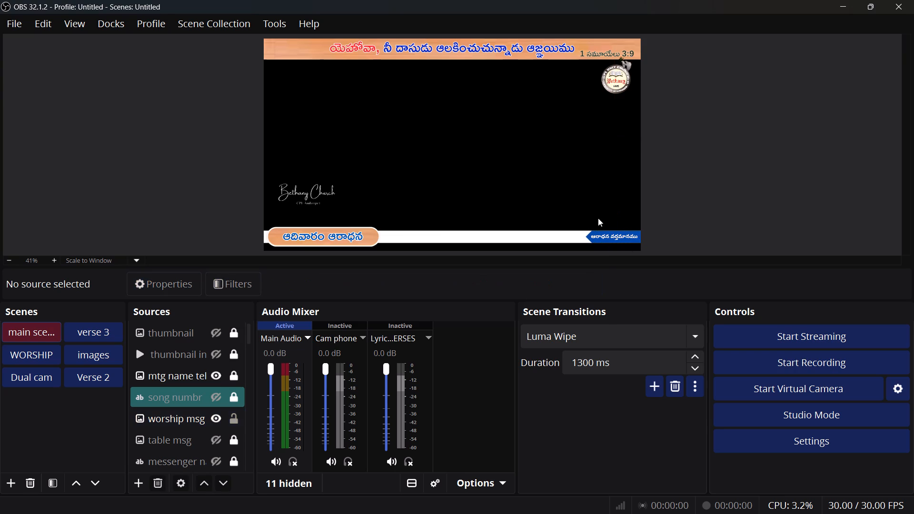
left_click(612, 237)
key("Right")
key("Right")
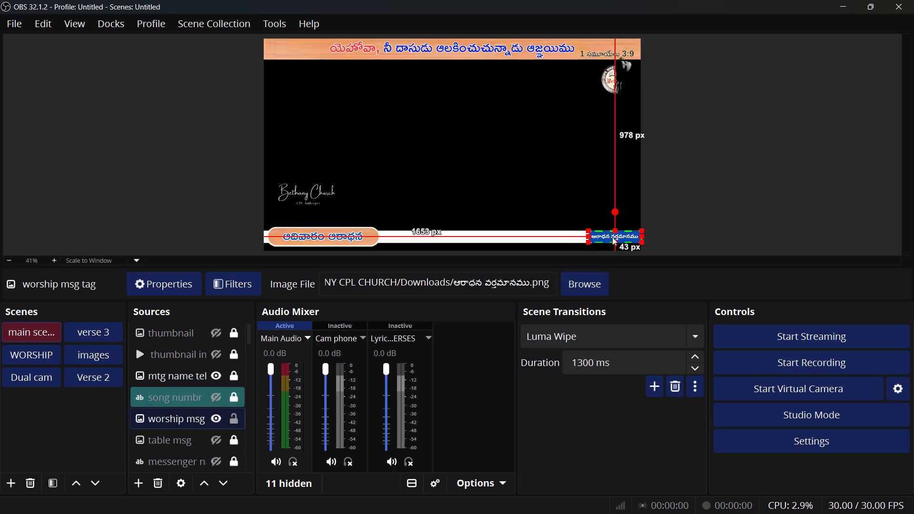
left_click(592, 218)
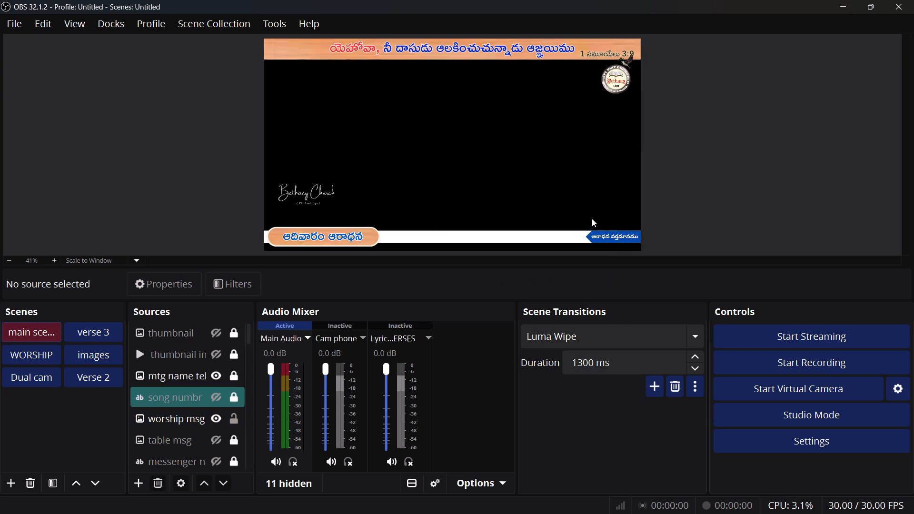
Check the mtg name telugu graphic on the banner by hiding it and showing it again.
left_click(217, 373)
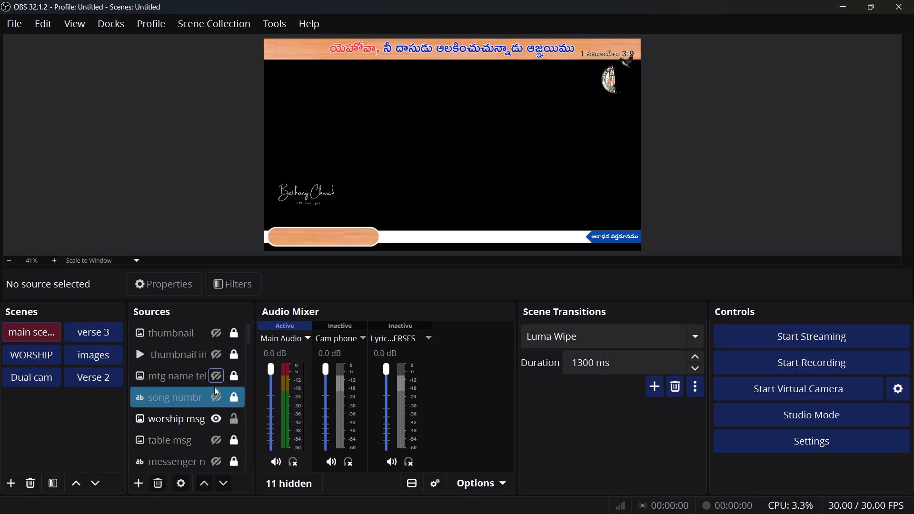
left_click(217, 376)
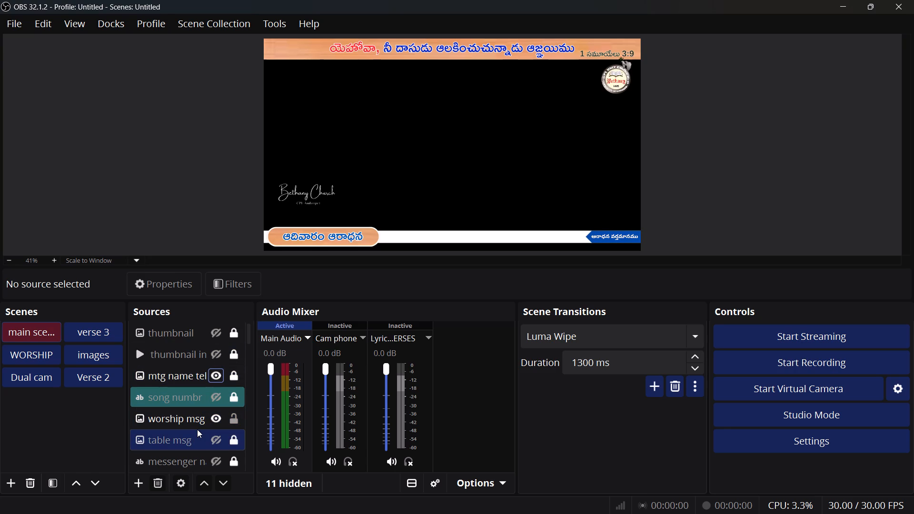
Show the praise te lord clip and move it up the source order to directly above the mtg name telugu graphic.
scroll(197, 429, "down", 2)
scroll(197, 429, "up", 1)
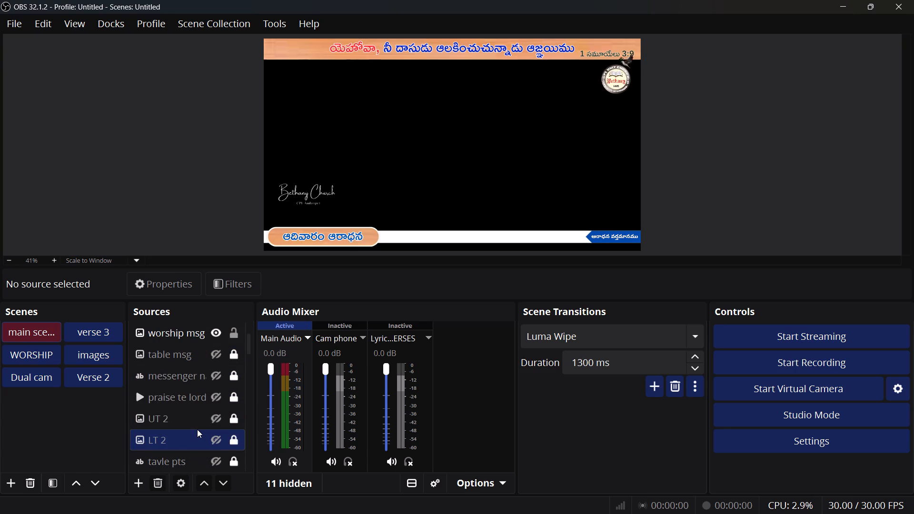
scroll(197, 429, "up", 1)
left_click(216, 395)
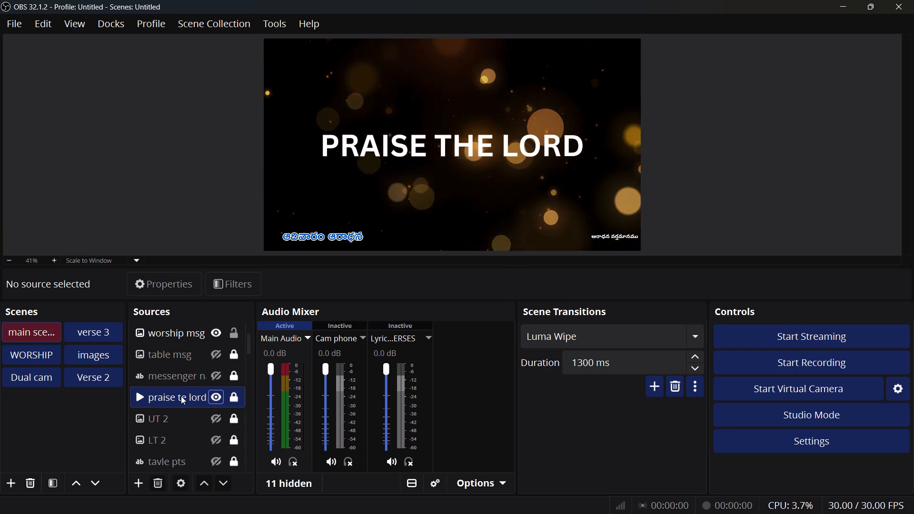
left_click_drag(179, 396, 176, 326)
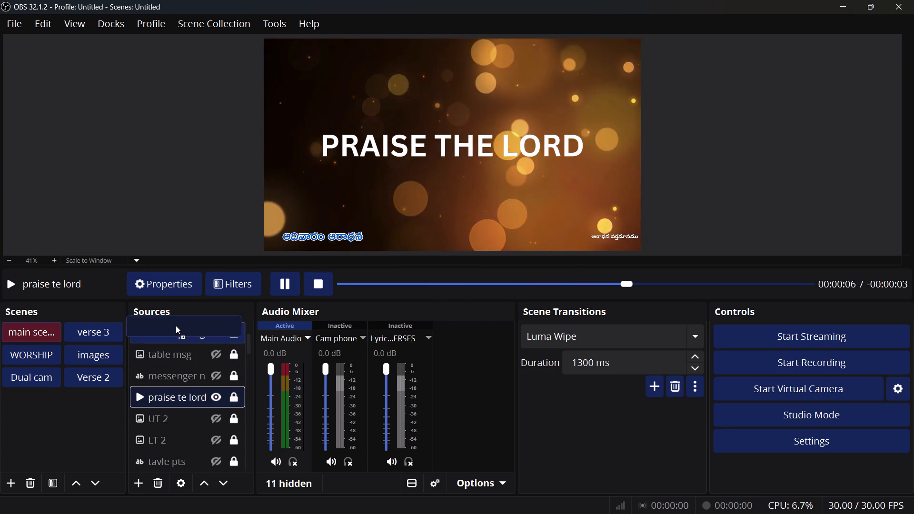
left_click_drag(176, 326, 179, 330)
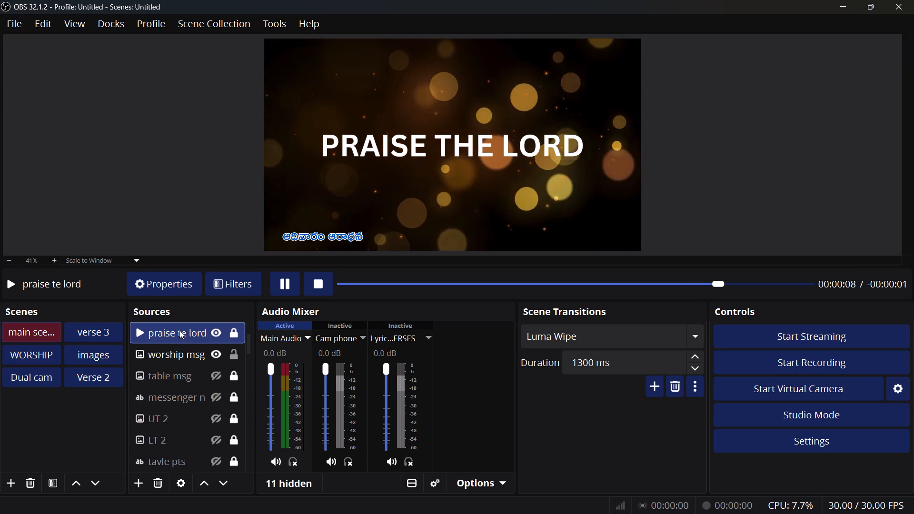
scroll(179, 330, "up", 1)
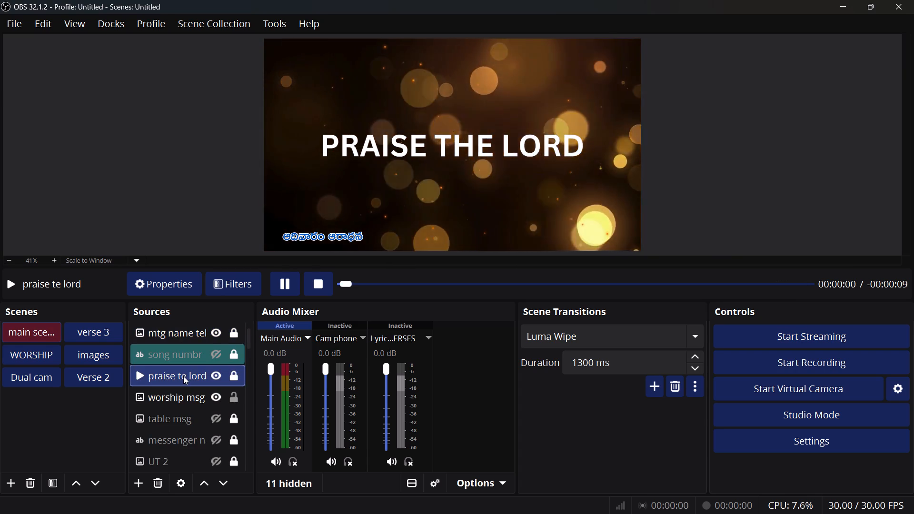
left_click_drag(183, 376, 183, 336)
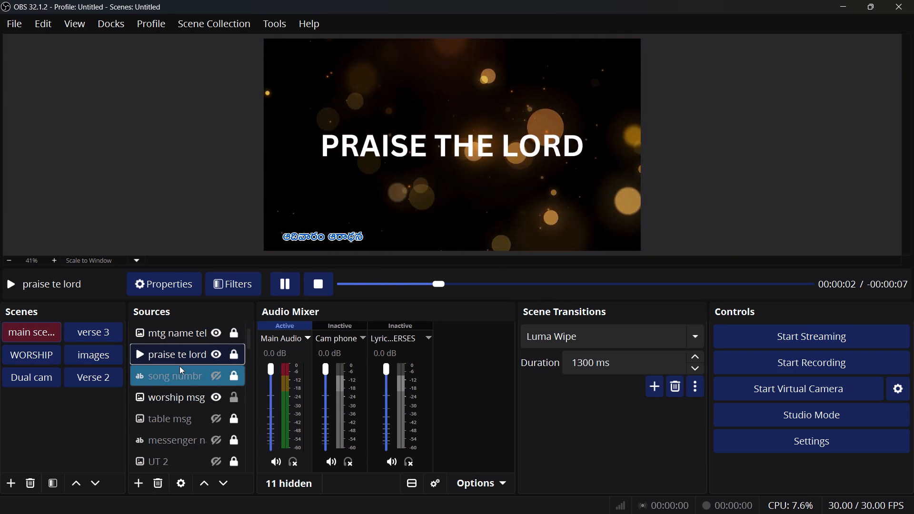
scroll(179, 361, "up", 1)
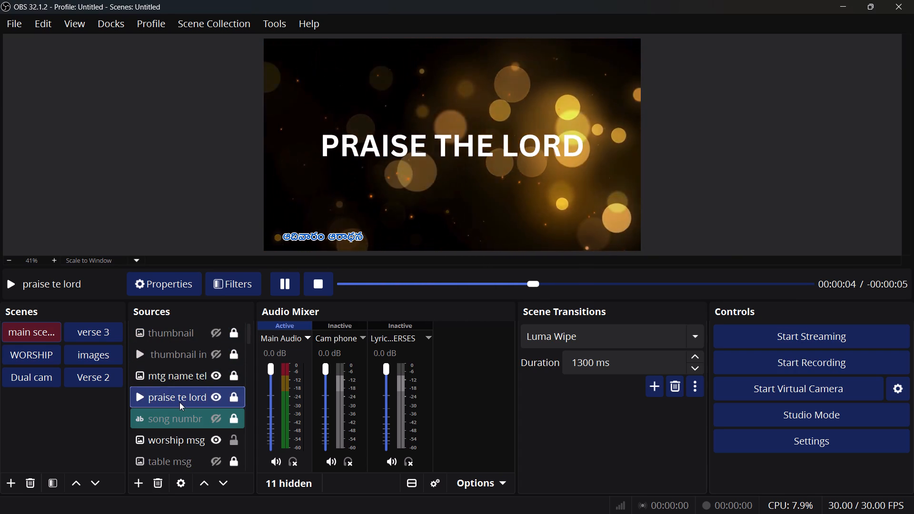
left_click_drag(179, 402, 180, 378)
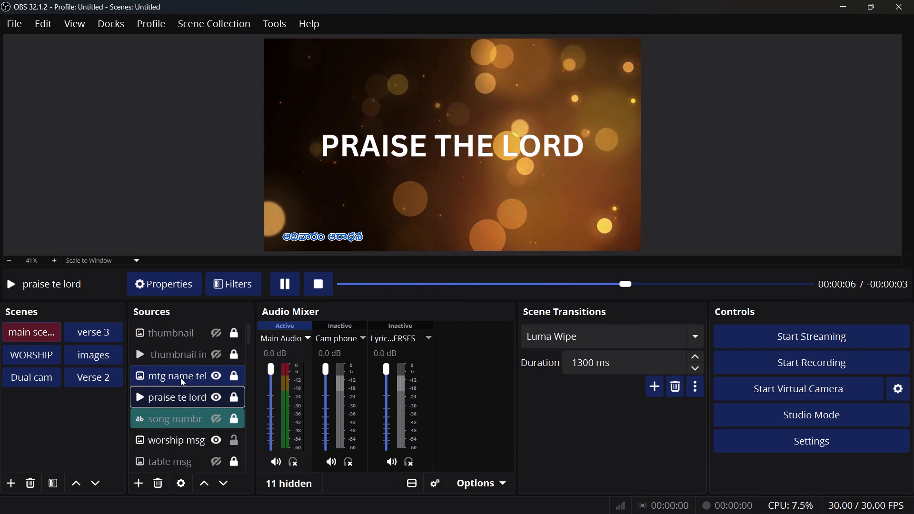
left_click_drag(182, 404, 184, 365)
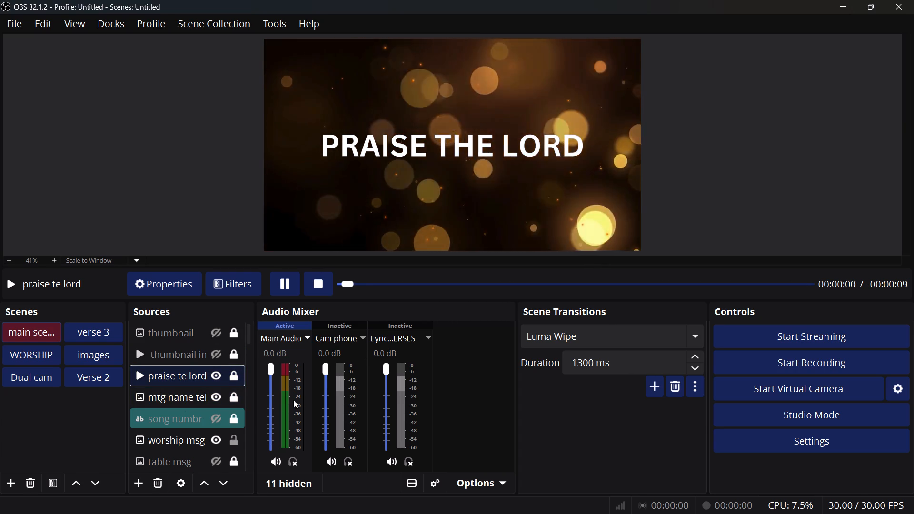
Test the praise te lord clip's visibility, preview the thumbnail video over it, and leave both clips hidden.
left_click(212, 375)
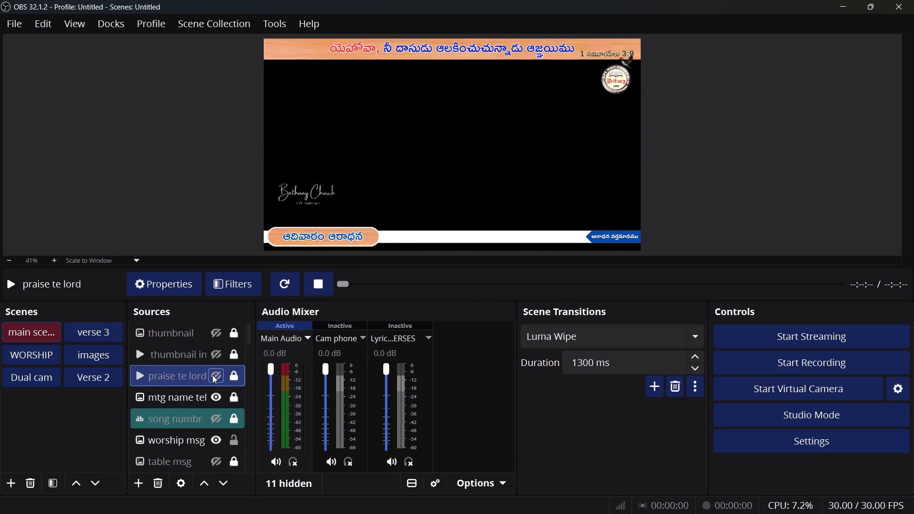
left_click(212, 375)
left_click(212, 375)
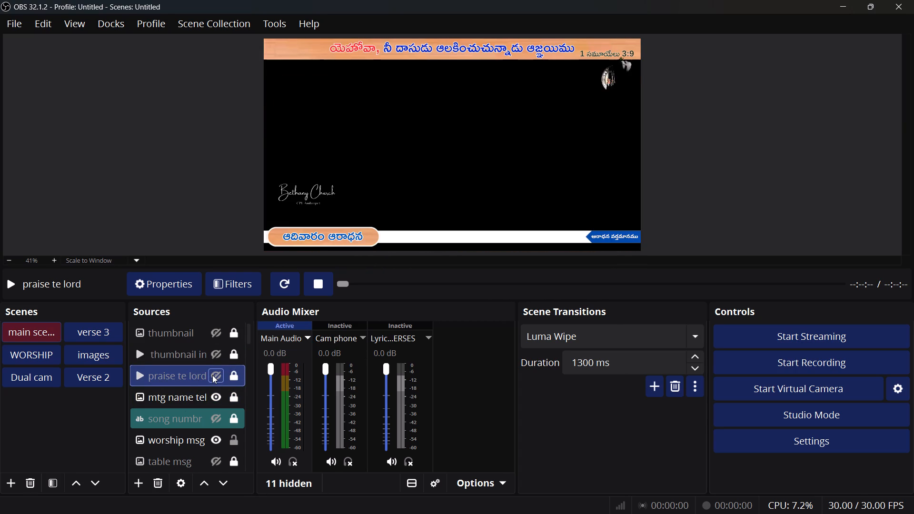
left_click(215, 377)
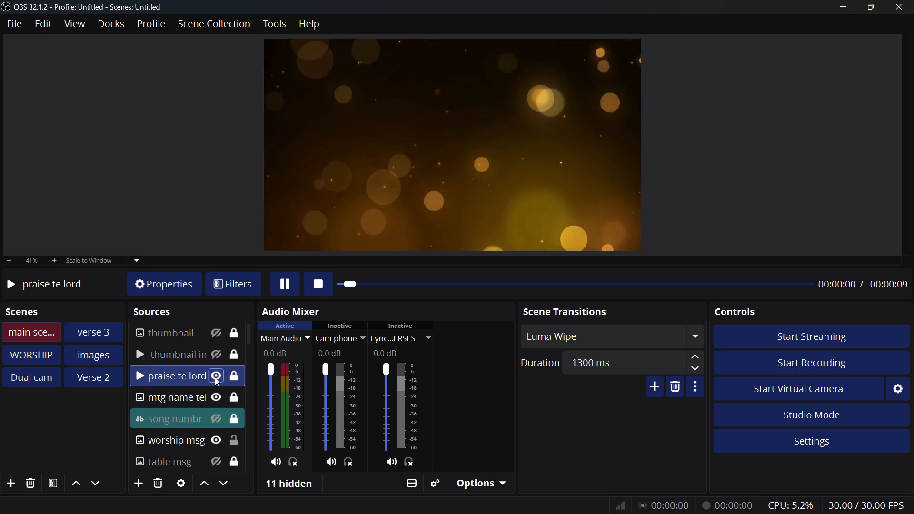
left_click(216, 354)
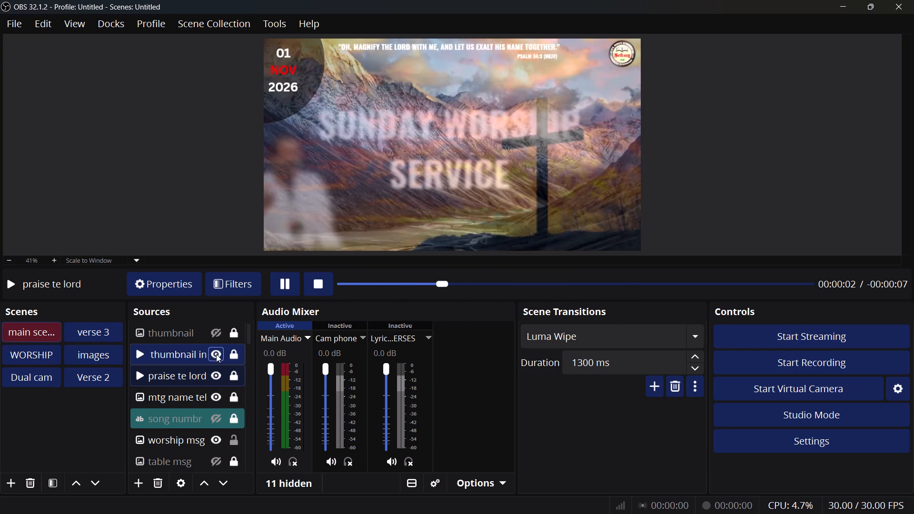
left_click(216, 376)
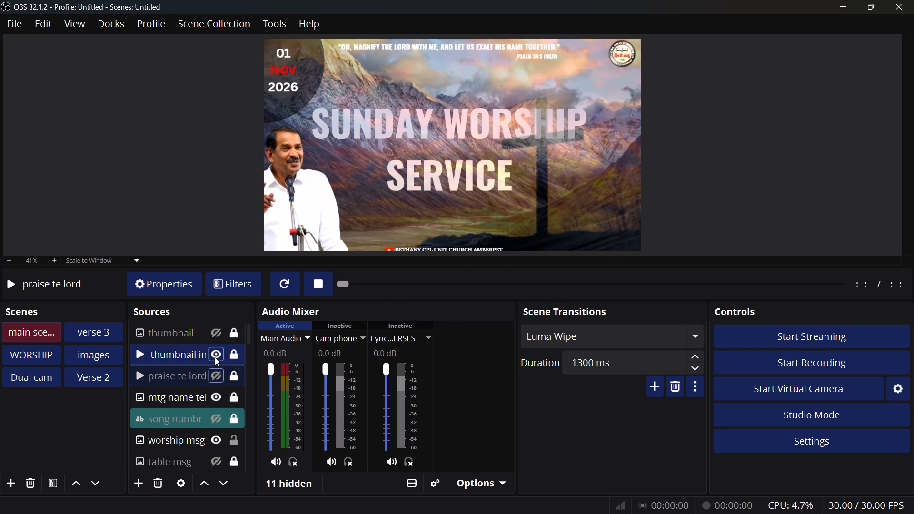
left_click(215, 356)
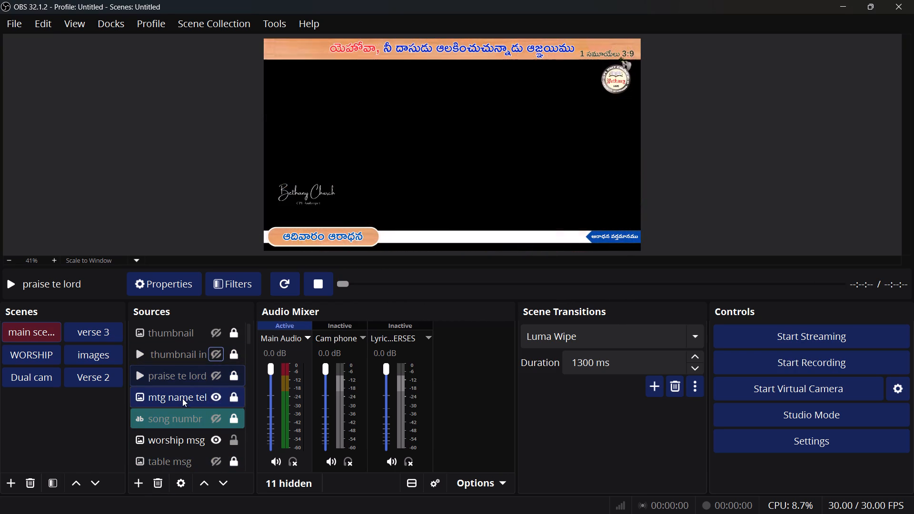
Hide the mtg name telugu graphic.
scroll(191, 409, "down", 1)
left_click(215, 372)
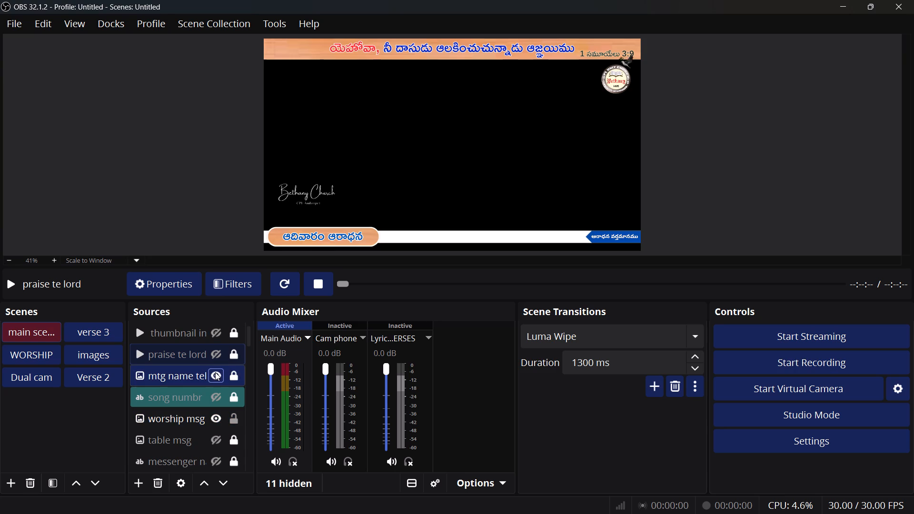
Check the worship msg tag on the blue banner section by hiding it and showing it again.
left_click(217, 420)
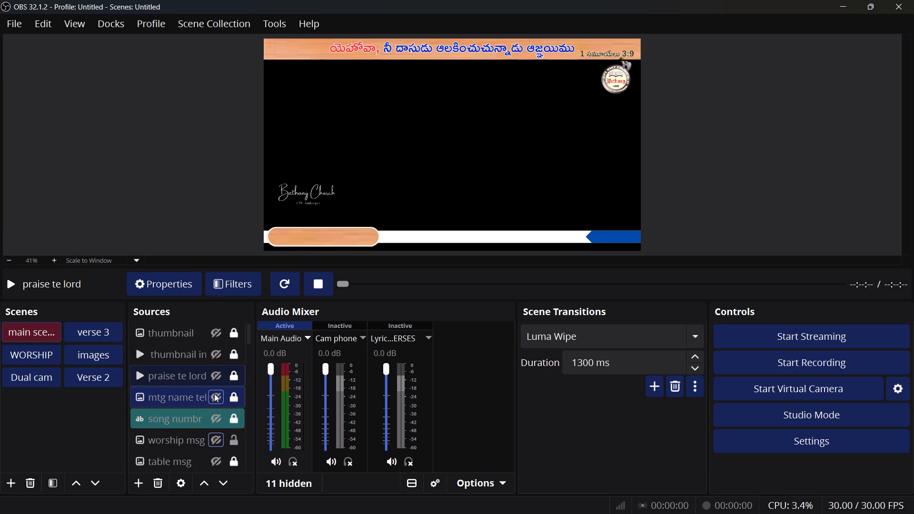
left_click(212, 439)
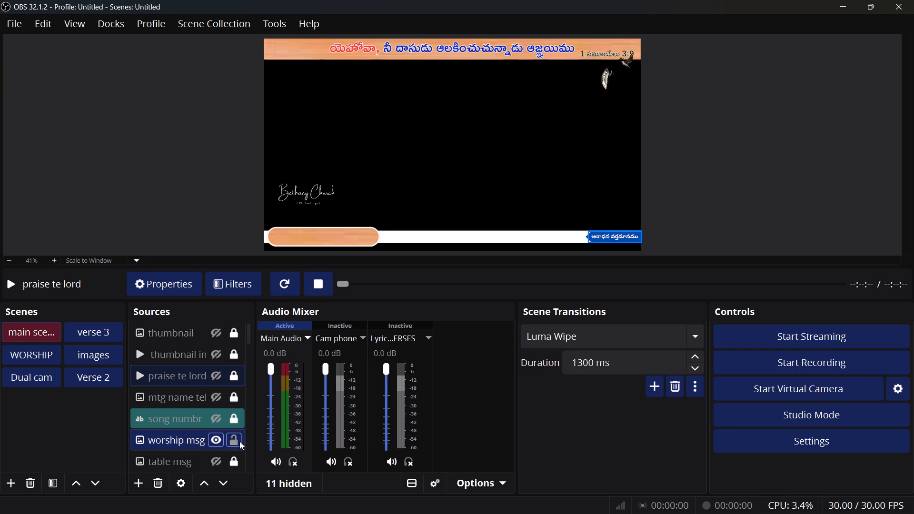
Replace the worship msg tag's image with గుడ్ ఫ్రైడే కూడిక (2).png from the Downloads folder.
left_click(238, 442)
double_click(183, 439)
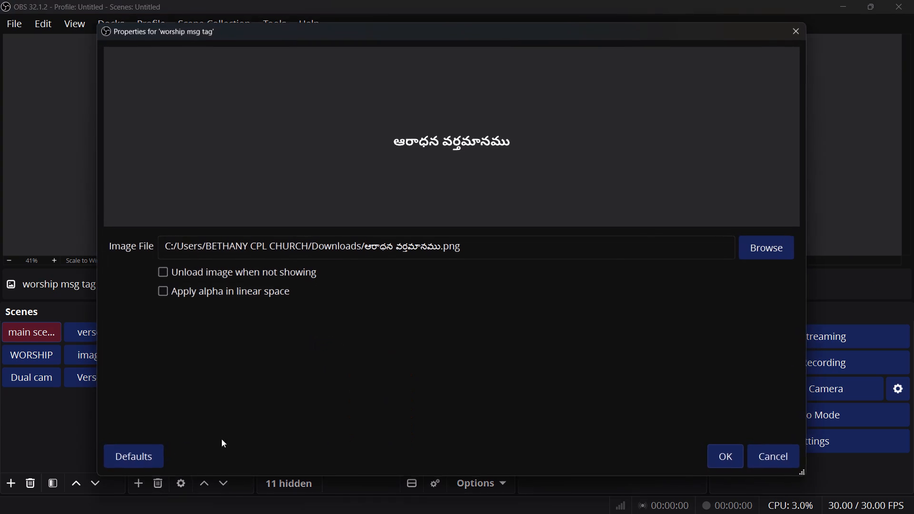
left_click(756, 247)
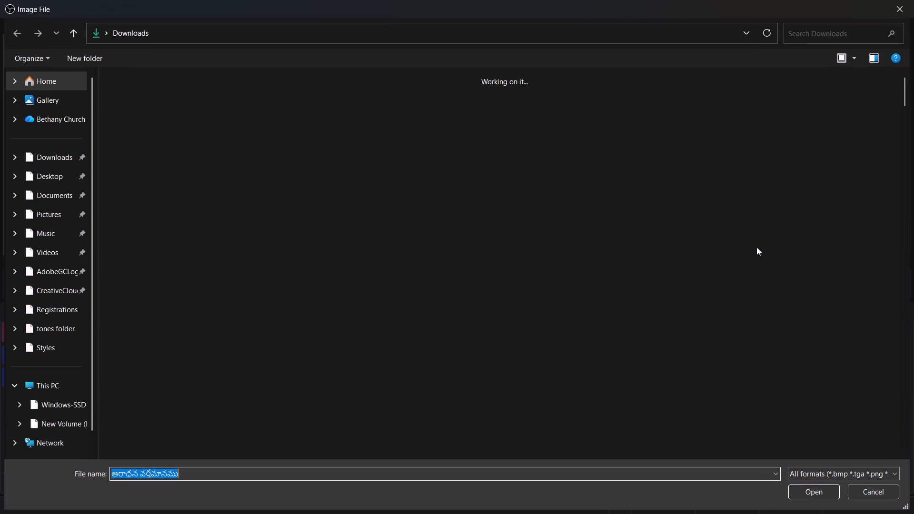
scroll(613, 322, "down", 3)
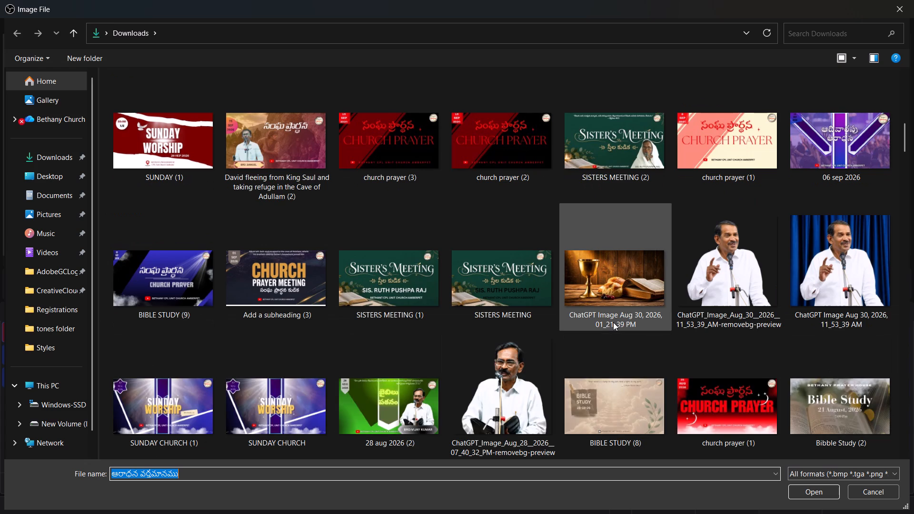
scroll(613, 322, "down", 5)
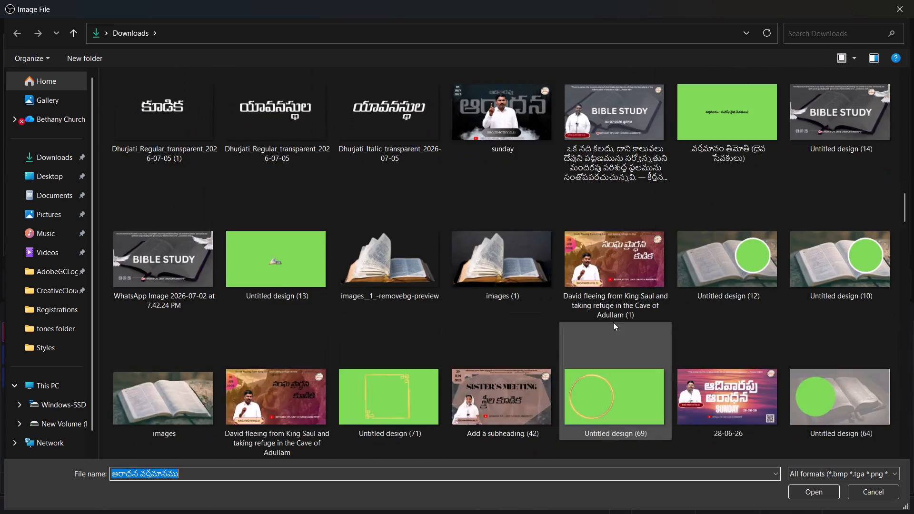
scroll(613, 322, "down", 1)
scroll(613, 322, "up", 1)
scroll(613, 322, "down", 1)
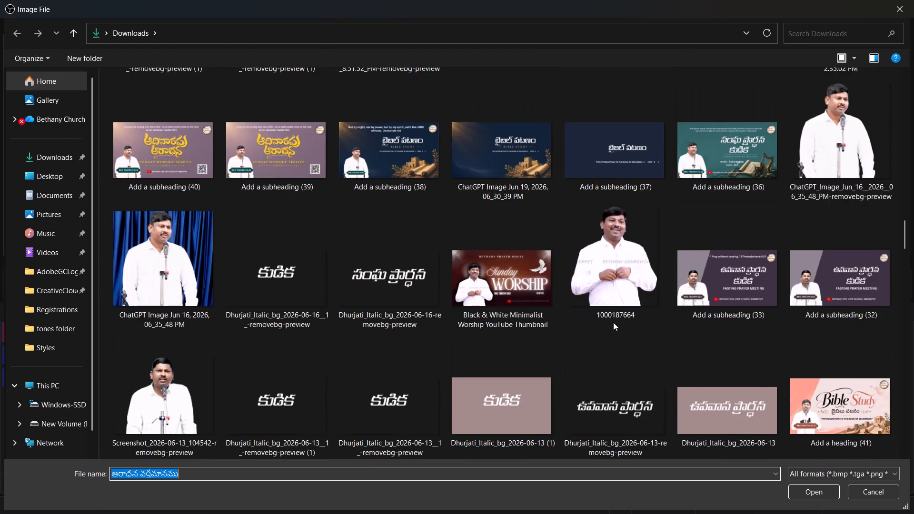
scroll(613, 322, "down", 2)
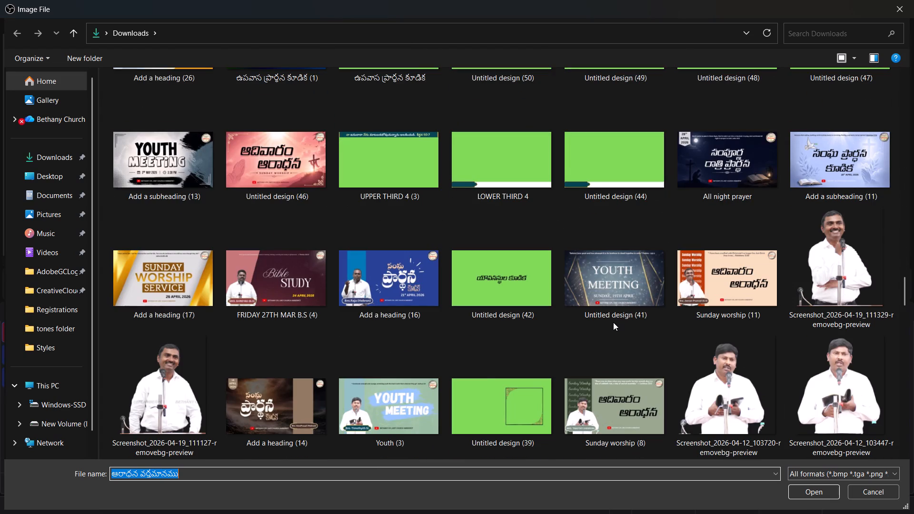
scroll(613, 322, "down", 1)
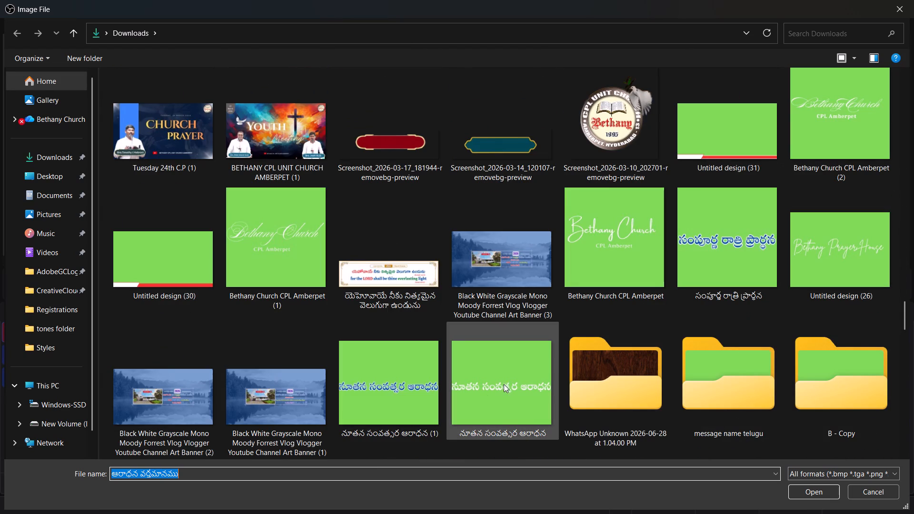
scroll(486, 392, "down", 1)
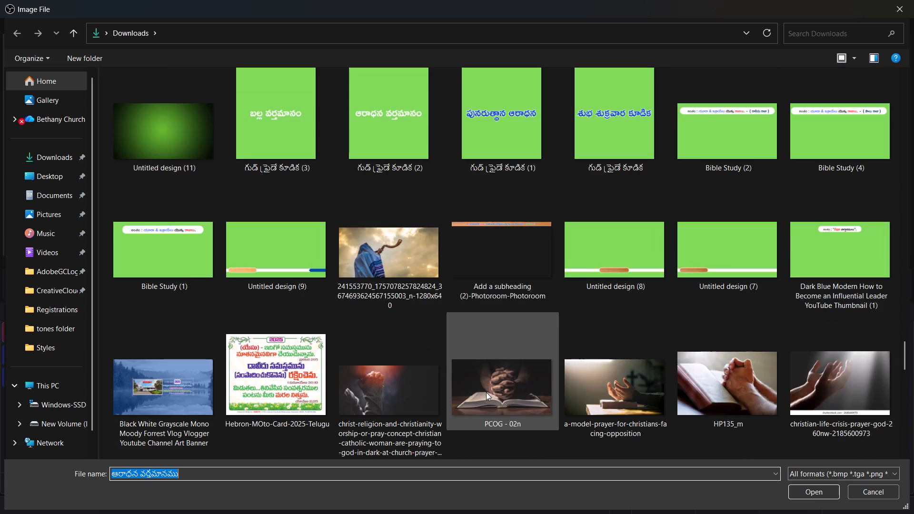
double_click(388, 136)
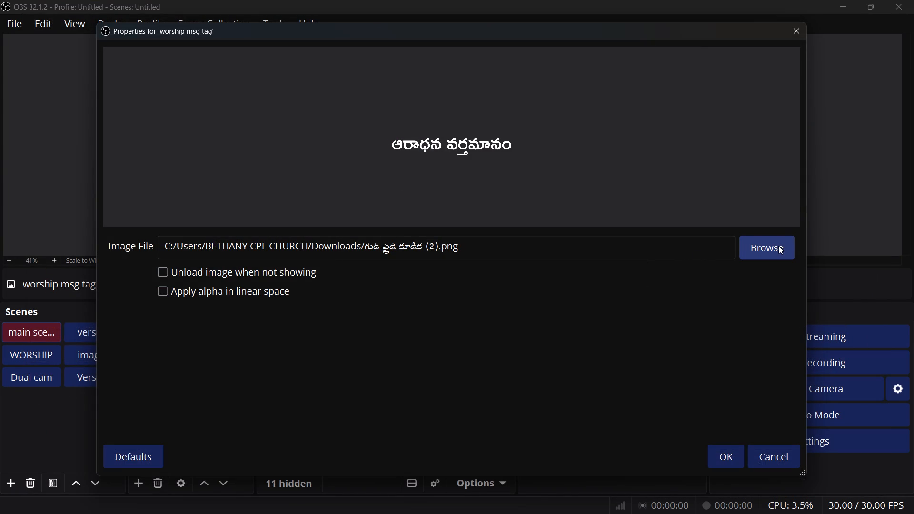
left_click(727, 451)
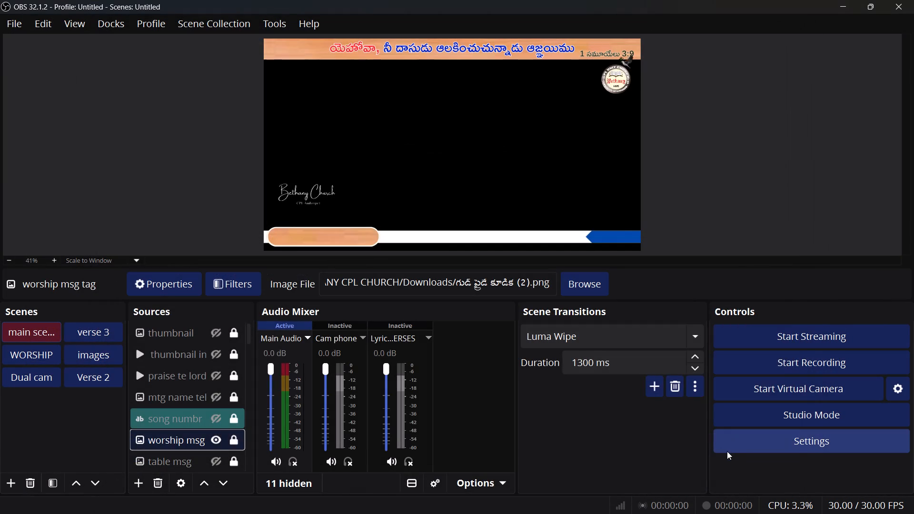
Toggle the worship msg tag's visibility, unlock it, and move it up to about 702 px below the canvas top, at the right edge.
left_click(217, 439)
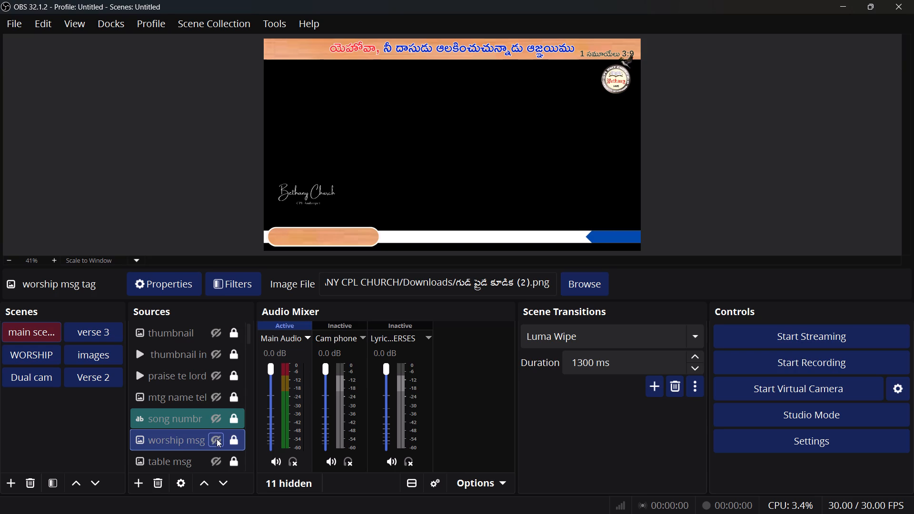
left_click(217, 439)
left_click(234, 439)
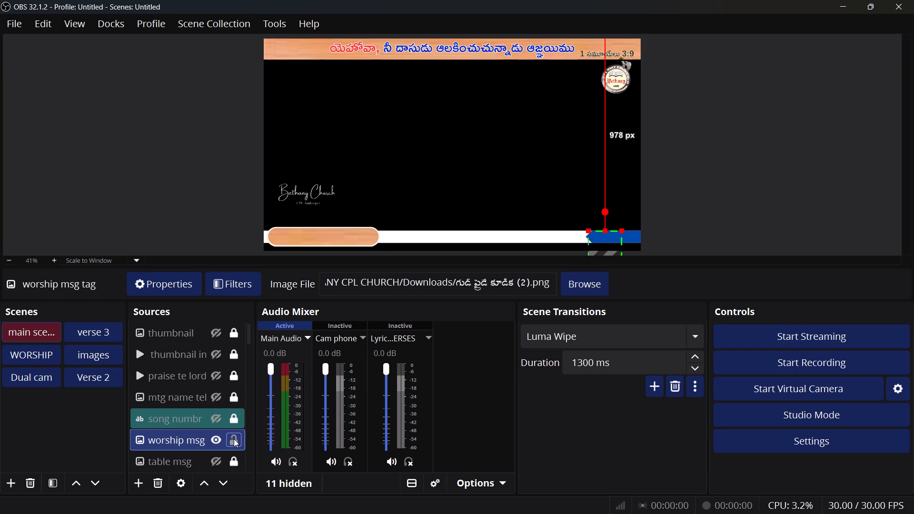
left_click_drag(606, 242, 596, 198)
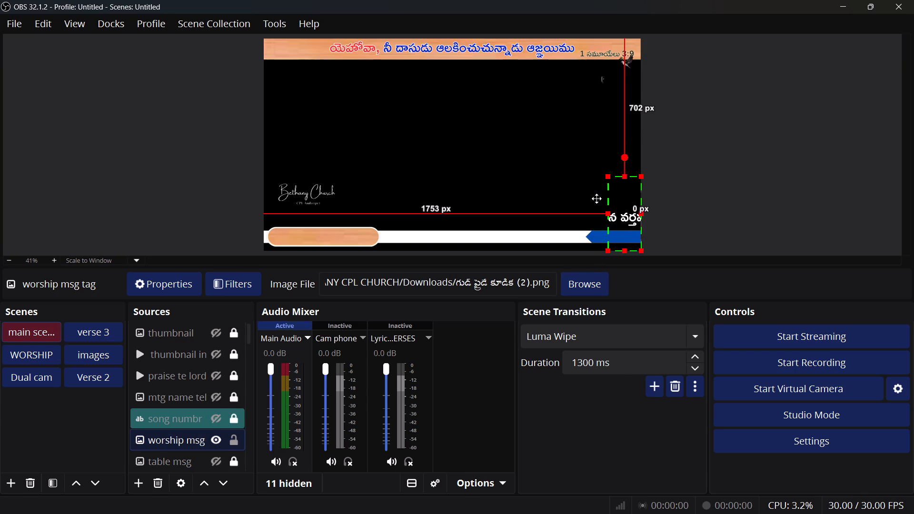
left_click_drag(596, 198, 594, 196)
Move the worship msg tag left to about 1302 px and widen its side crops around the full text ఆరాధన వర్తమానం.
left_click_drag(607, 213, 583, 170)
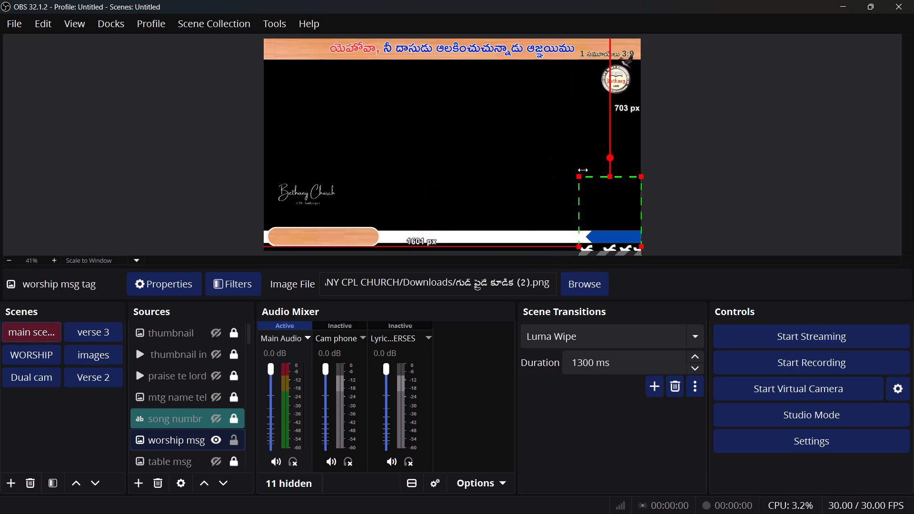
left_click_drag(583, 170, 603, 175)
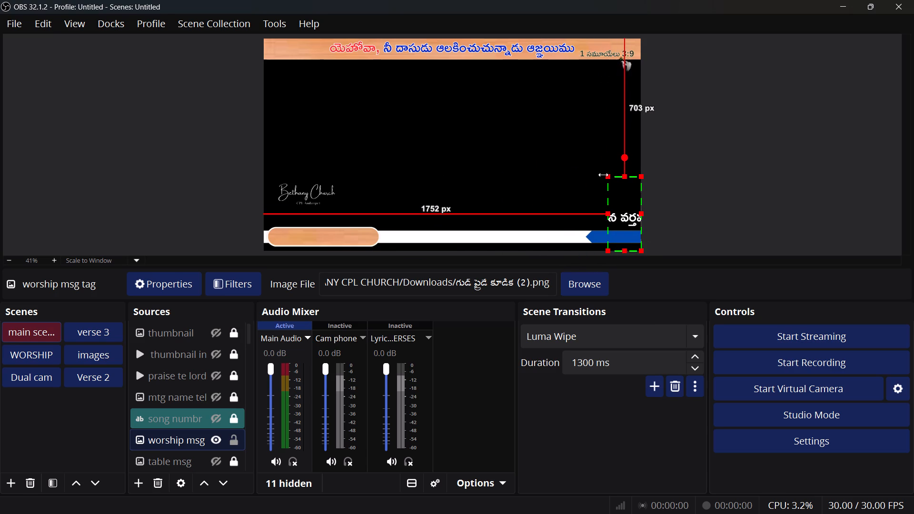
left_click_drag(603, 175, 612, 176)
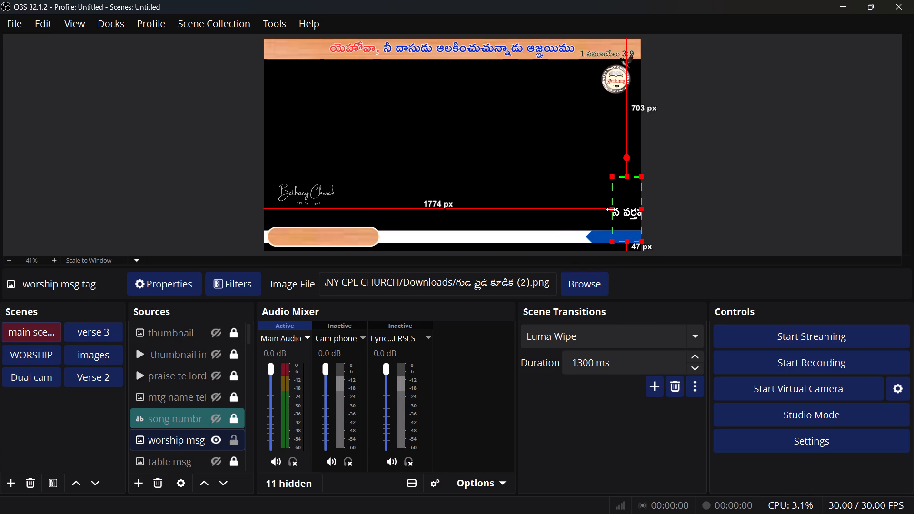
left_click_drag(611, 209, 548, 209, "alt")
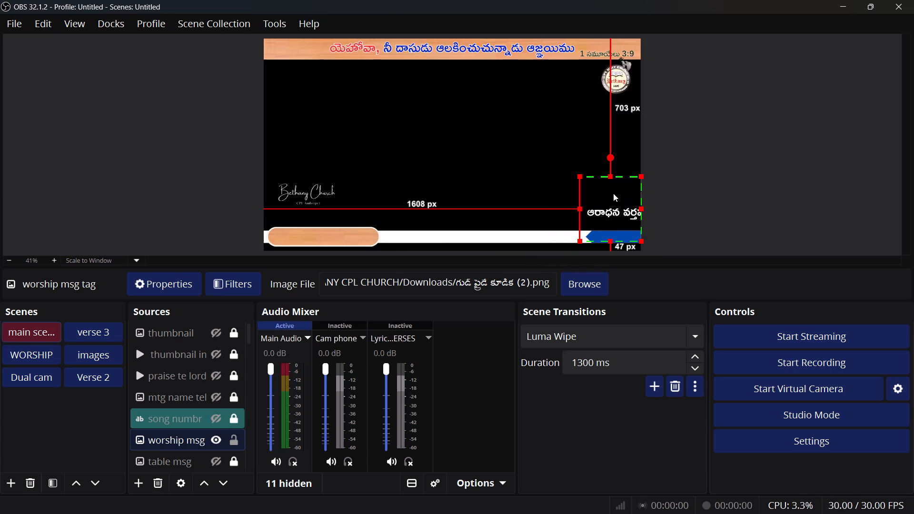
left_click_drag(613, 193, 520, 181)
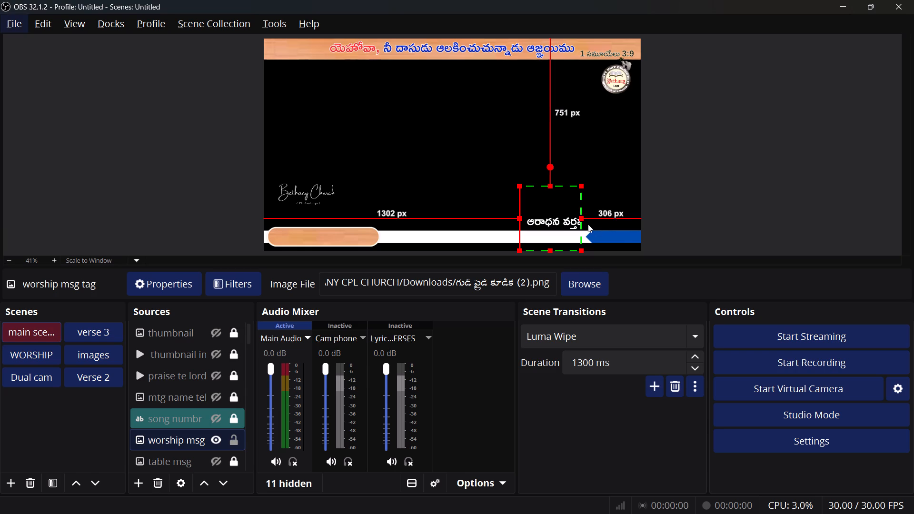
left_click_drag(580, 219, 615, 217, "alt")
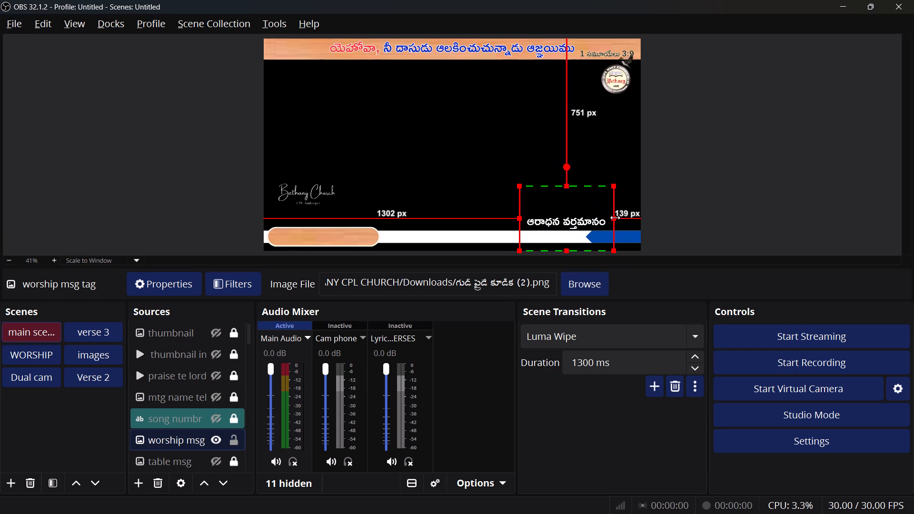
left_click_drag(615, 217, 612, 217, "alt")
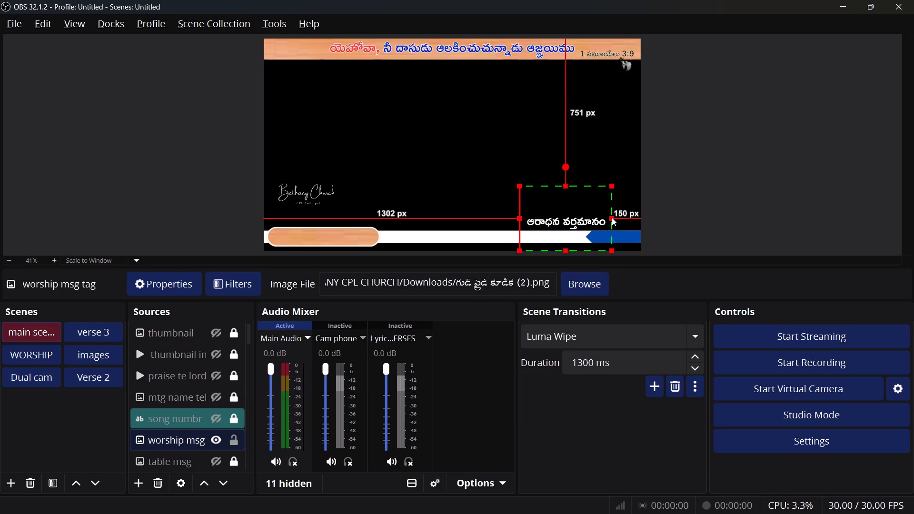
left_click(611, 217, "alt")
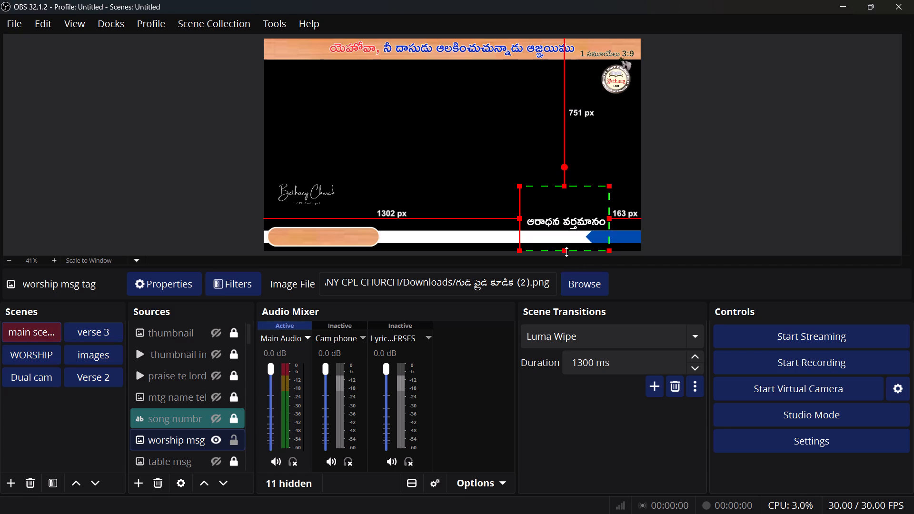
Crop the worship msg tag's bottom and top edges closer to its text, leaving about 866 px above and 65 px below.
left_click_drag(566, 252, 565, 238, "alt")
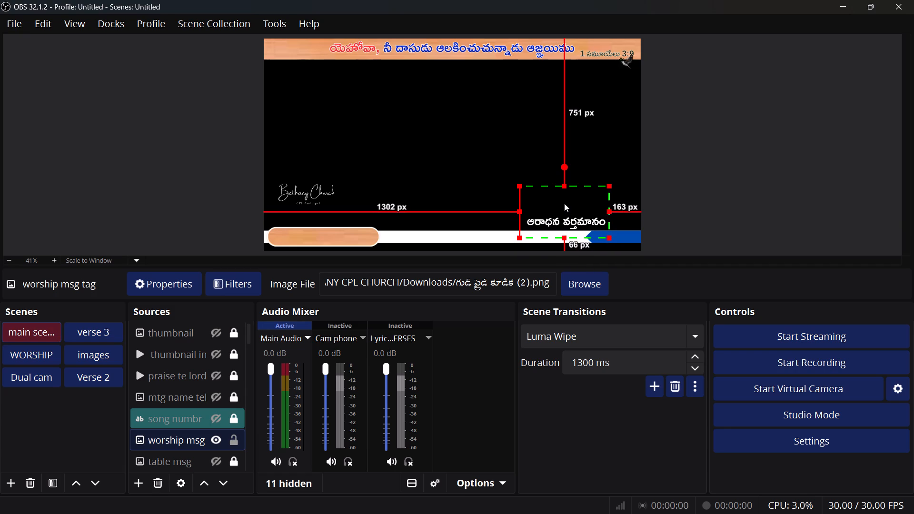
left_click_drag(563, 189, 563, 204, "alt")
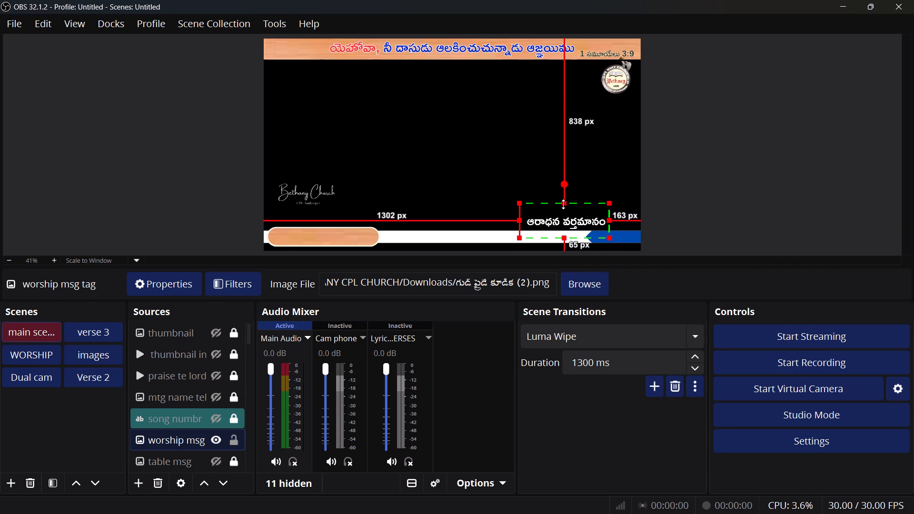
left_click_drag(563, 204, 563, 209, "alt")
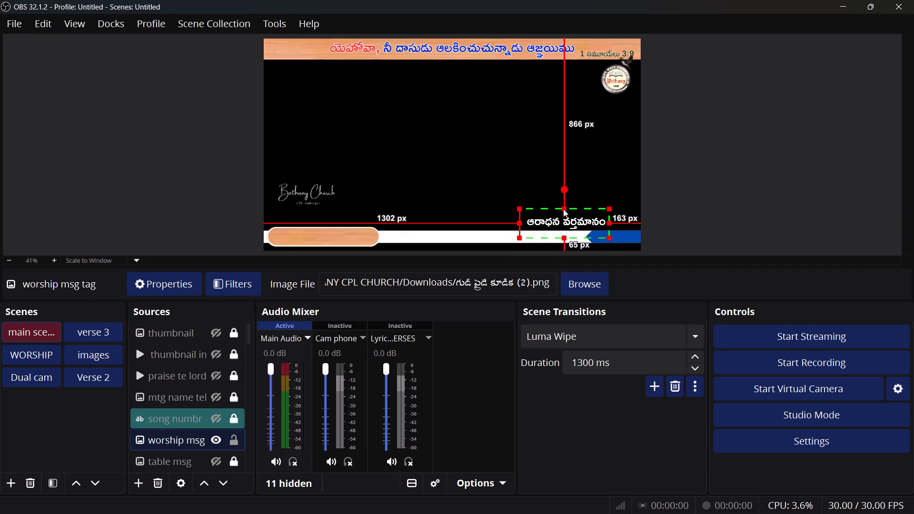
left_click(597, 174)
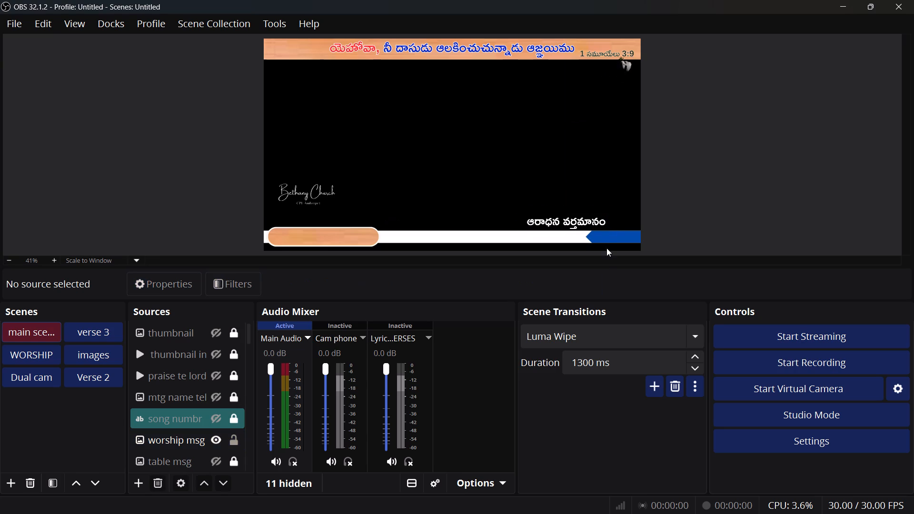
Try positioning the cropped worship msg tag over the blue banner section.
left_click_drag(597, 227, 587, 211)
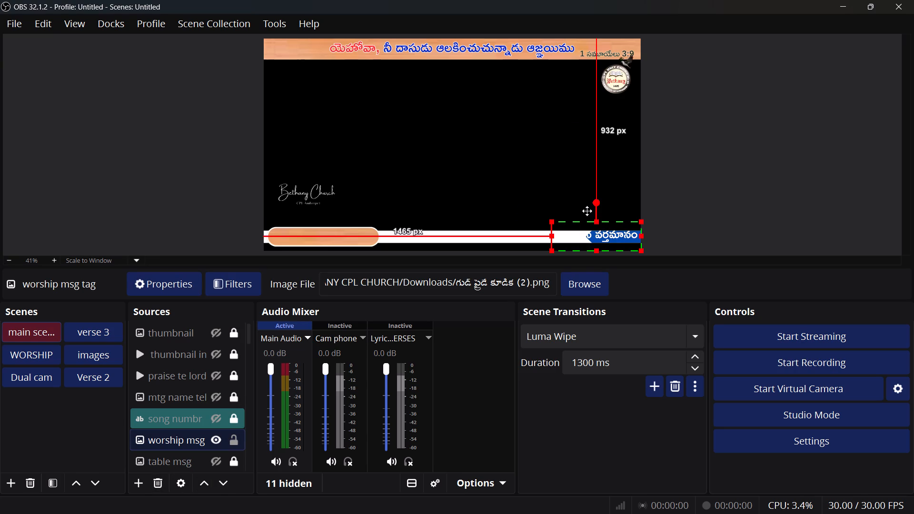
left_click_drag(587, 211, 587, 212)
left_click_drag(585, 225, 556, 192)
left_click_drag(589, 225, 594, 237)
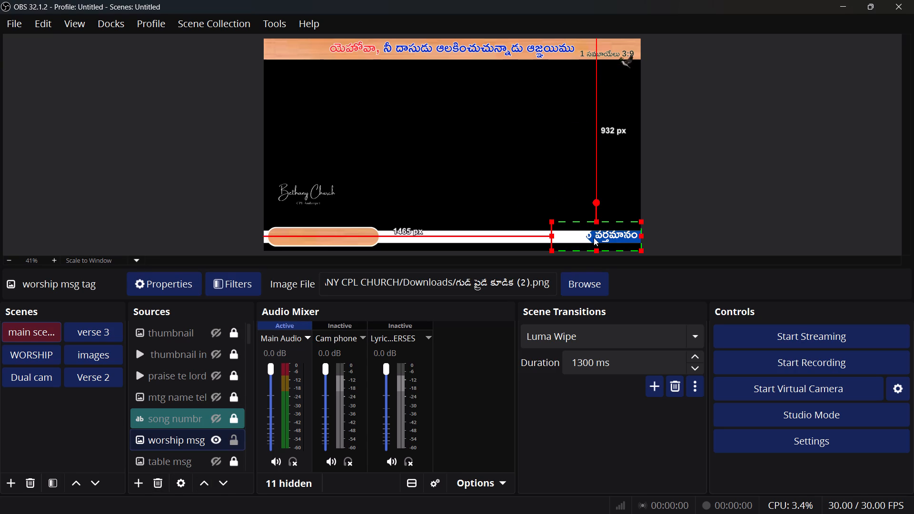
Move the worship msg tag clear of the banner, scale it down, and place it over the blue banner section at about 1614, 980 px.
left_click_drag(594, 237, 530, 157)
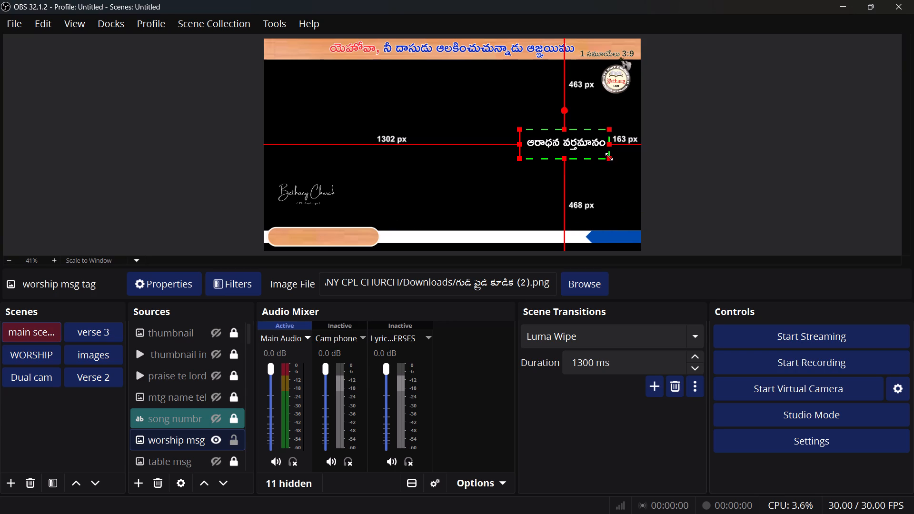
left_click_drag(609, 158, 569, 151)
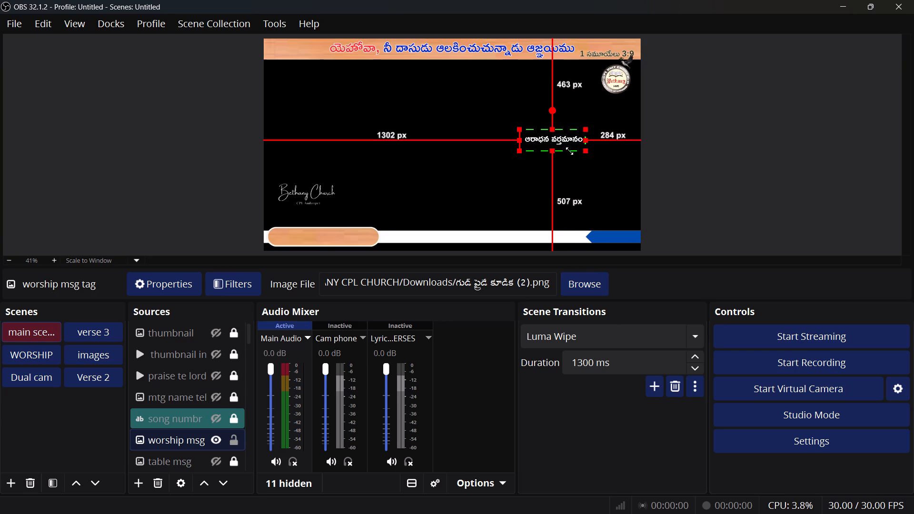
left_click_drag(569, 151, 566, 149)
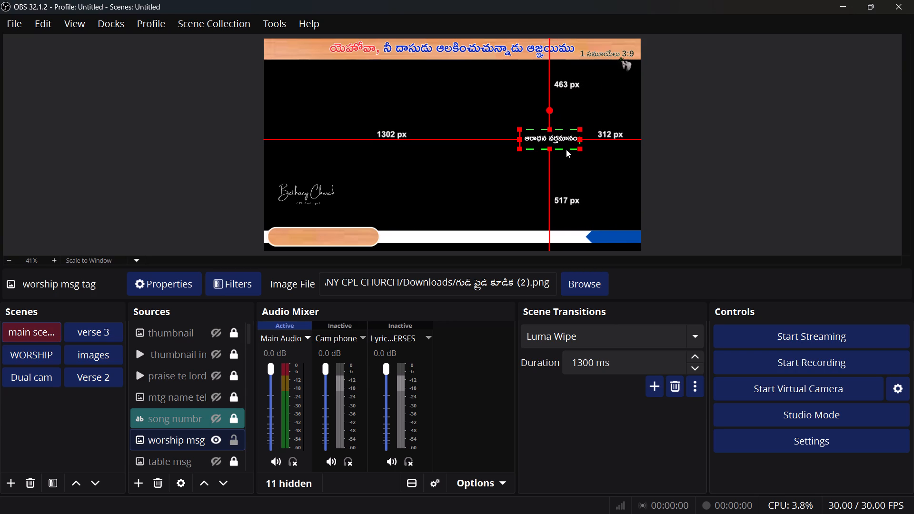
left_click_drag(569, 134, 614, 202)
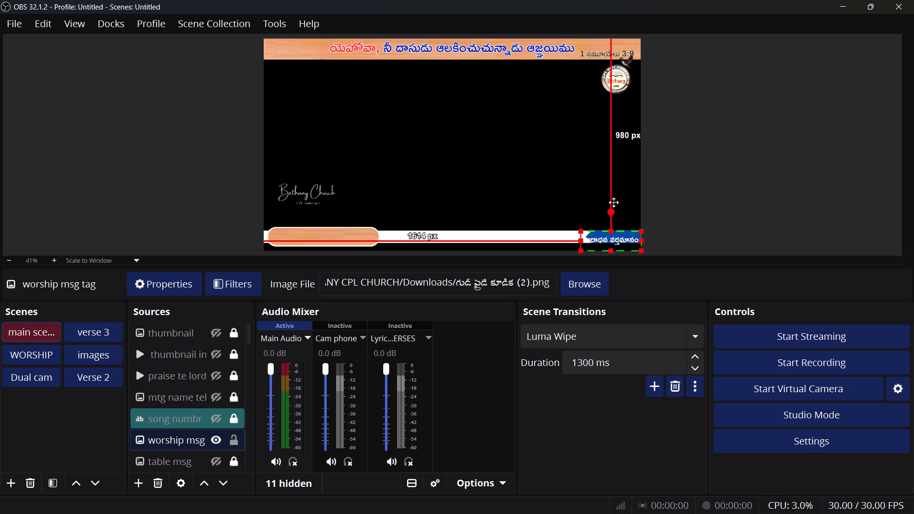
left_click_drag(614, 202, 608, 196)
Open the Windows Temp folder in File Explorer by running temp.
key("super+r")
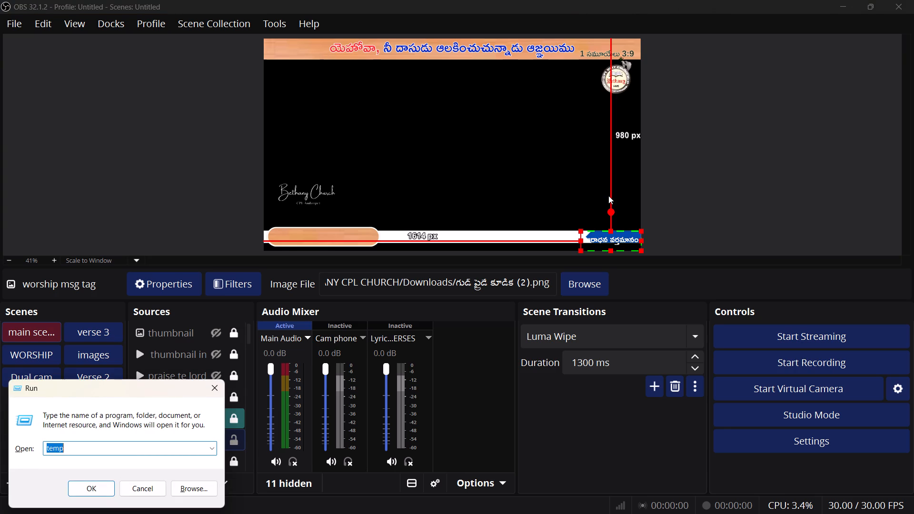
key("Return")
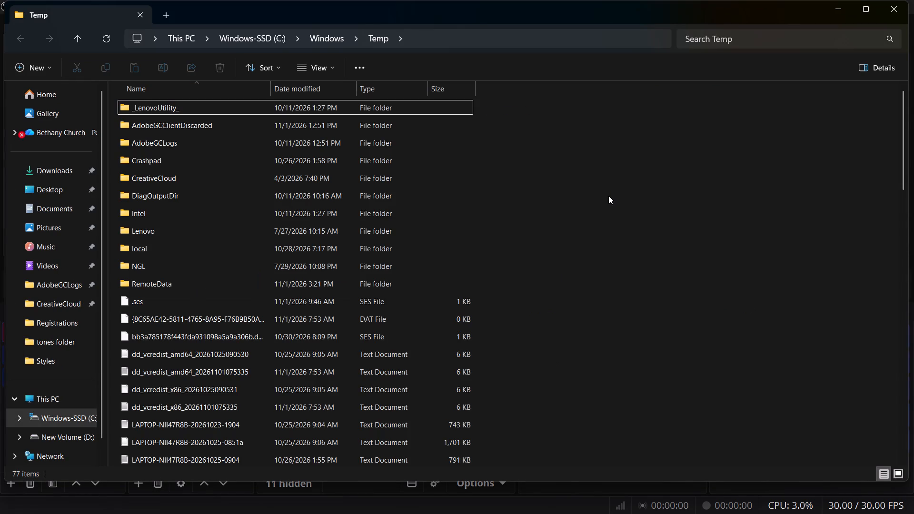
Delete all files and folders in the Windows Temp folder.
scroll(519, 371, "down", 4)
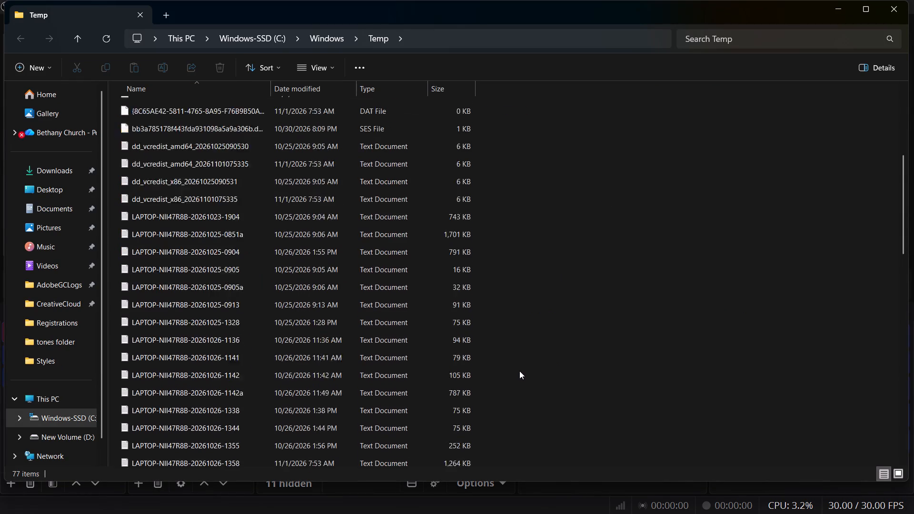
scroll(519, 371, "down", 12)
scroll(519, 371, "down", 11)
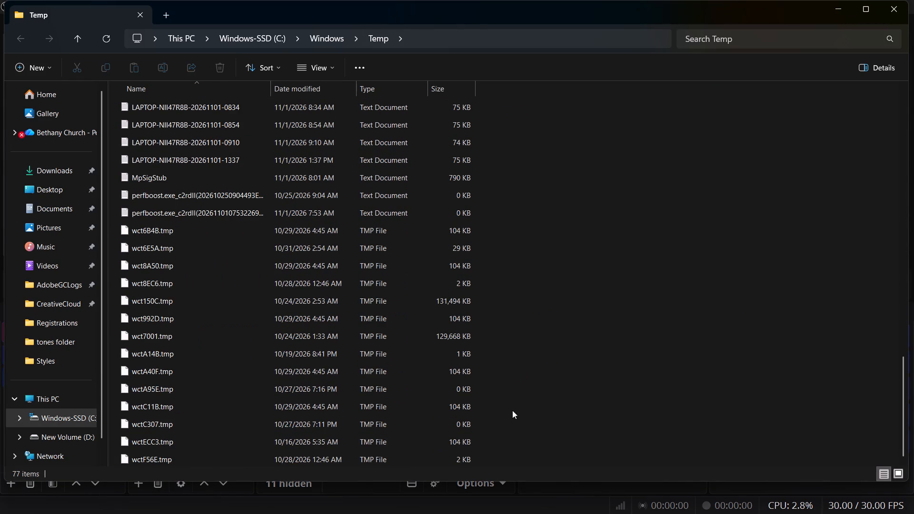
key("ctrl+a")
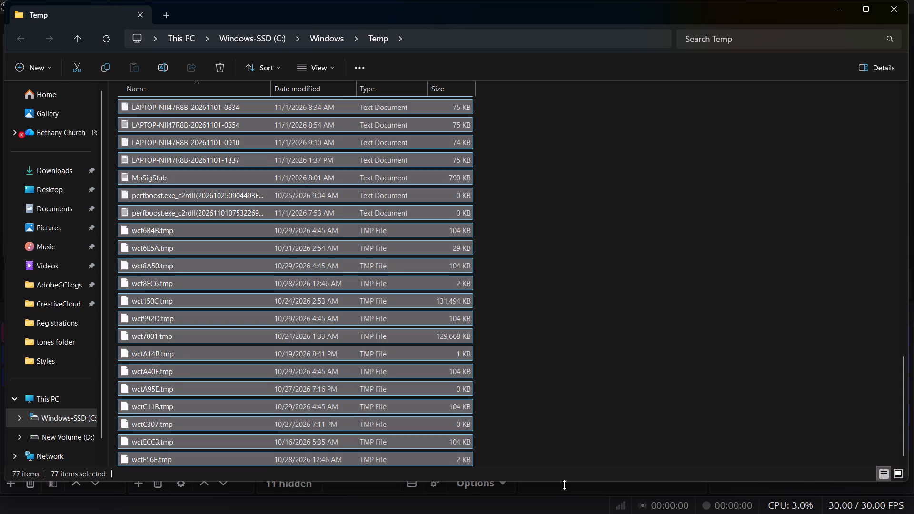
key("Delete")
key("Delete")
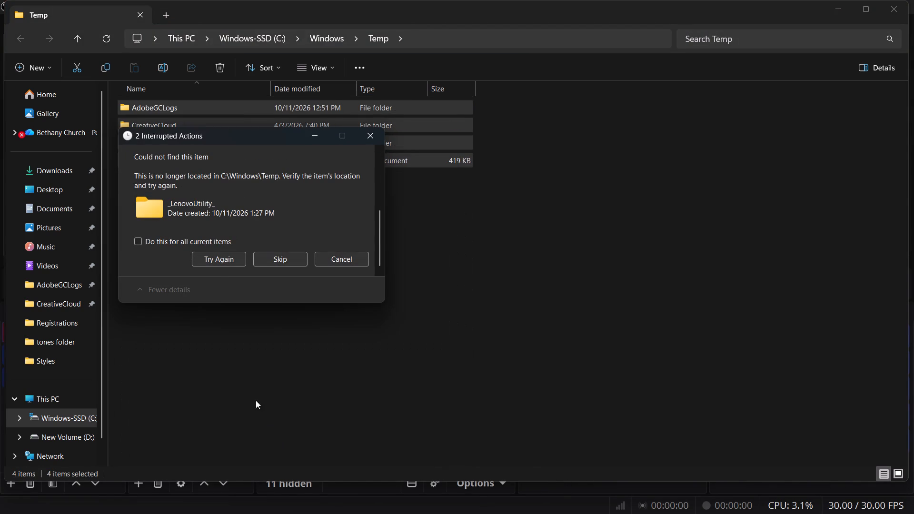
Skip the items that can no longer be found during the Windows Temp deletion, including _LenovoUtility_, AdobeGCClientDiscarded and DiagOutputDir.
left_click(296, 258)
left_click(296, 258)
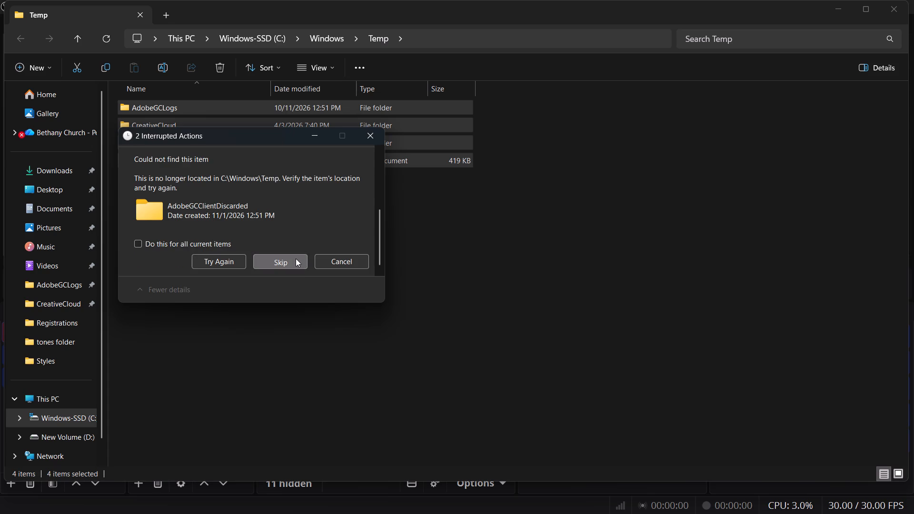
left_click(296, 258)
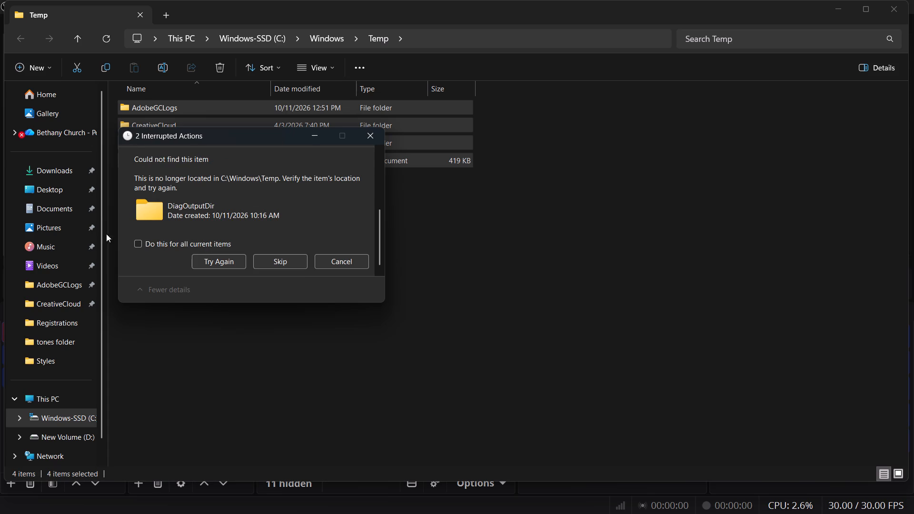
left_click_drag(137, 248, 213, 256)
left_click_drag(213, 256, 141, 242)
left_click(141, 242)
left_click(141, 242)
left_click(270, 258)
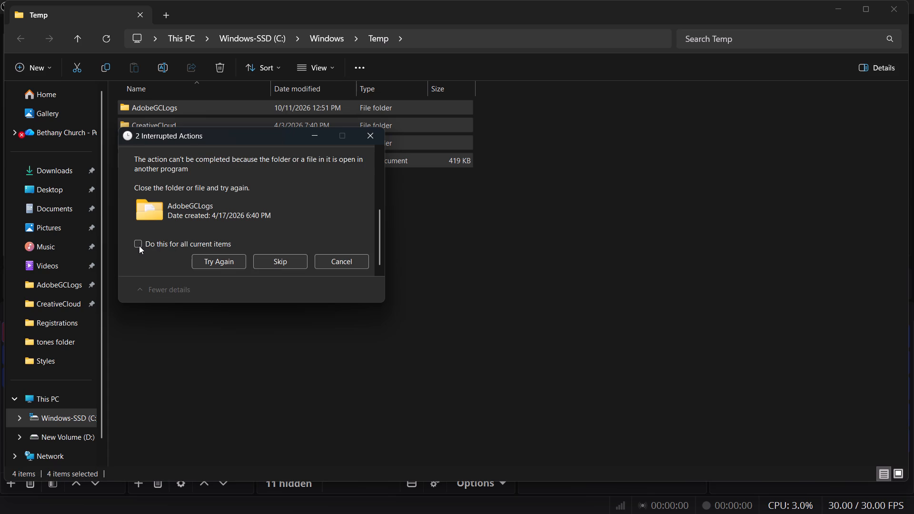
Skip the in-use AdobeGCLogs, CreativeCloud and log file items and the admin-protected Lenovo folder, finishing the Windows Temp deletion, and clear the selection.
left_click(137, 242)
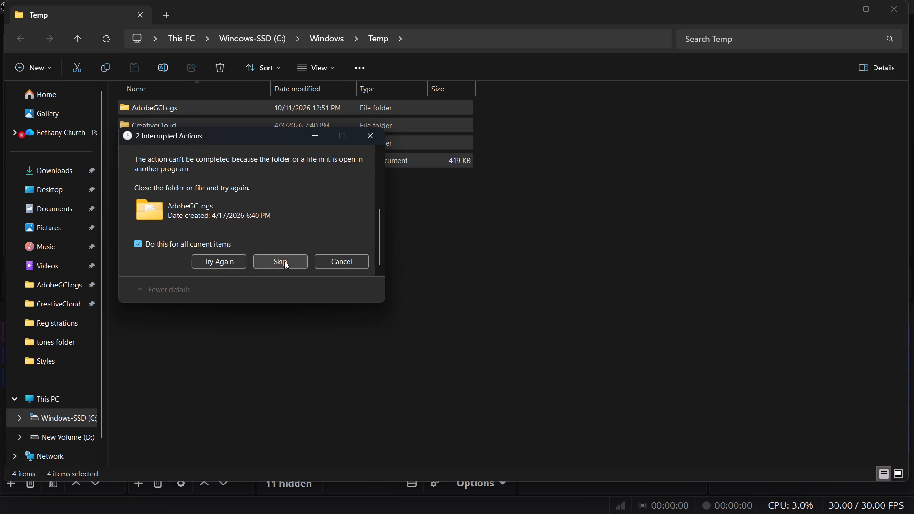
left_click(284, 261)
left_click(284, 261)
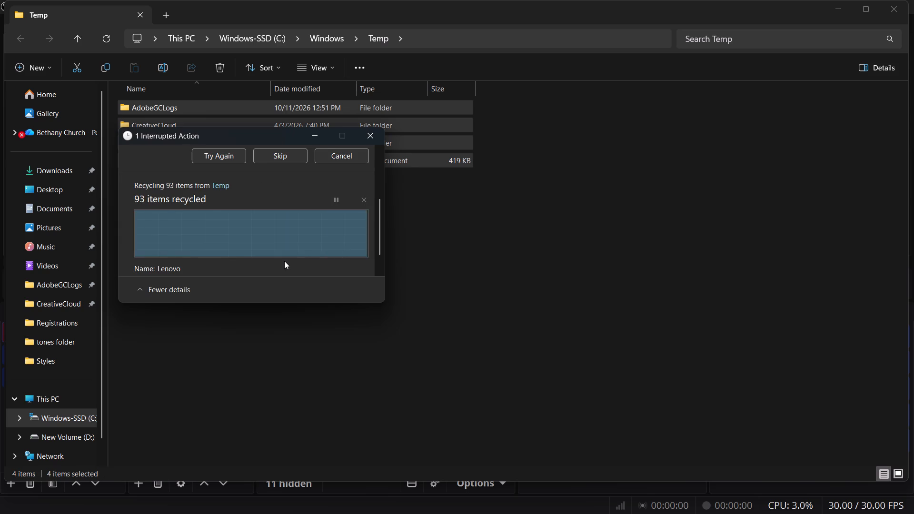
left_click(284, 261)
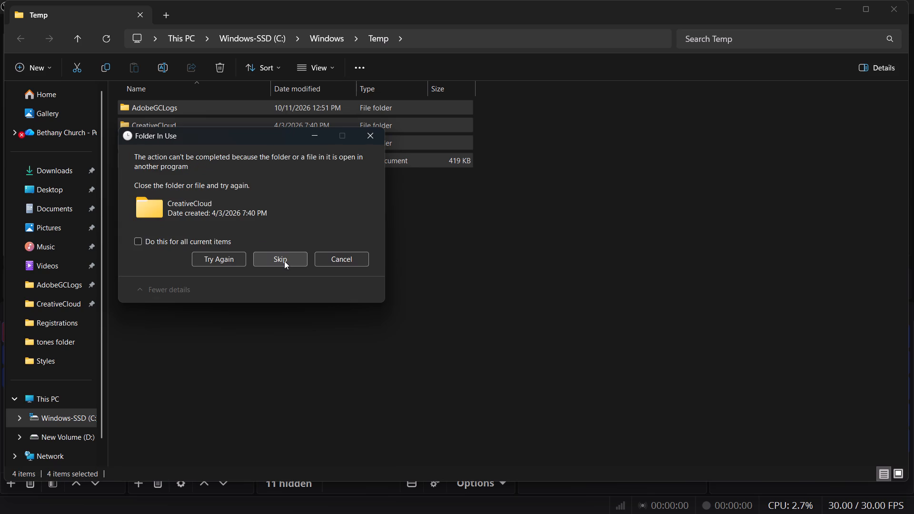
left_click(284, 261)
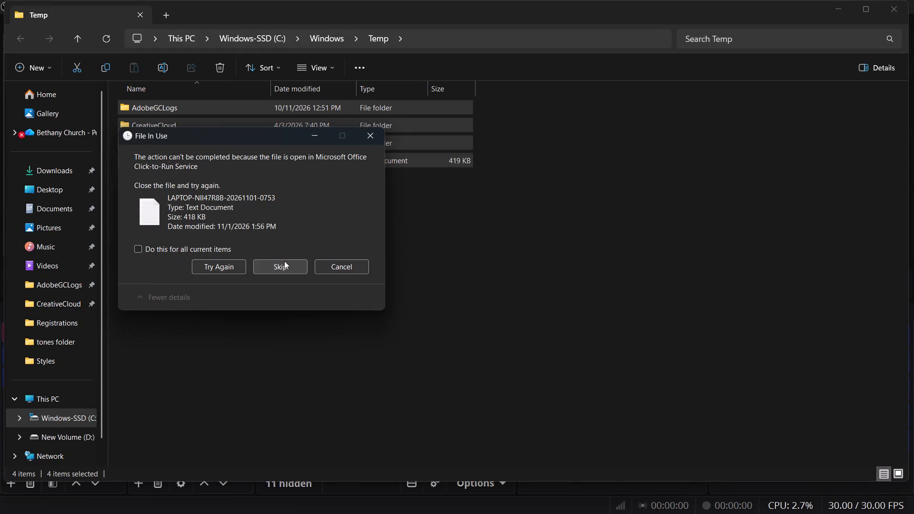
left_click(284, 261)
left_click(284, 261)
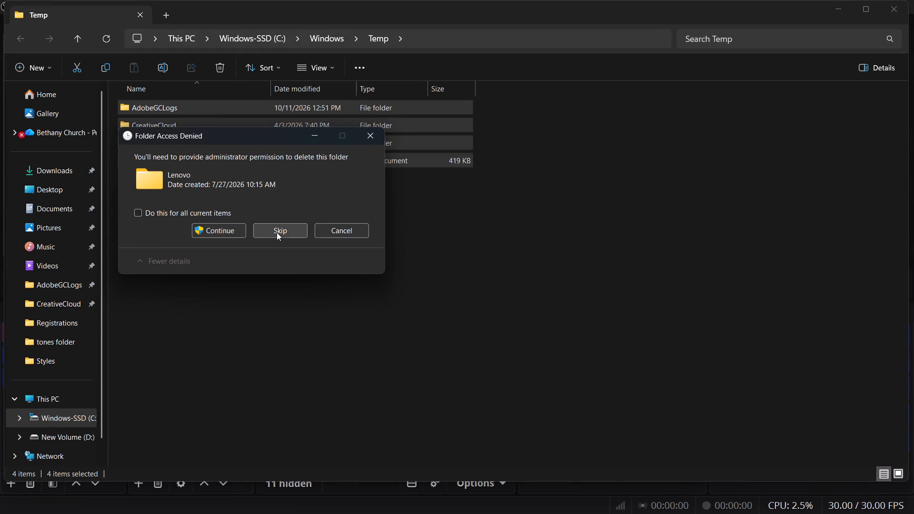
left_click(277, 232)
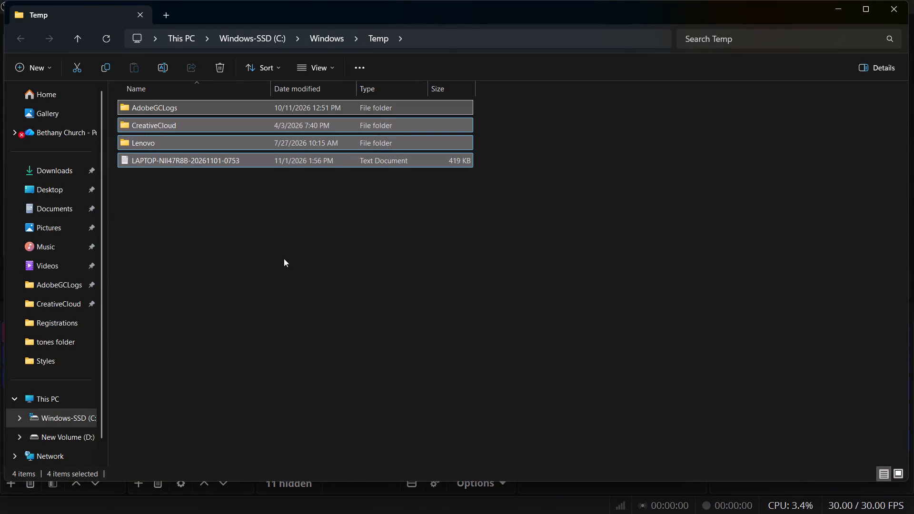
left_click(271, 267)
left_click(271, 267)
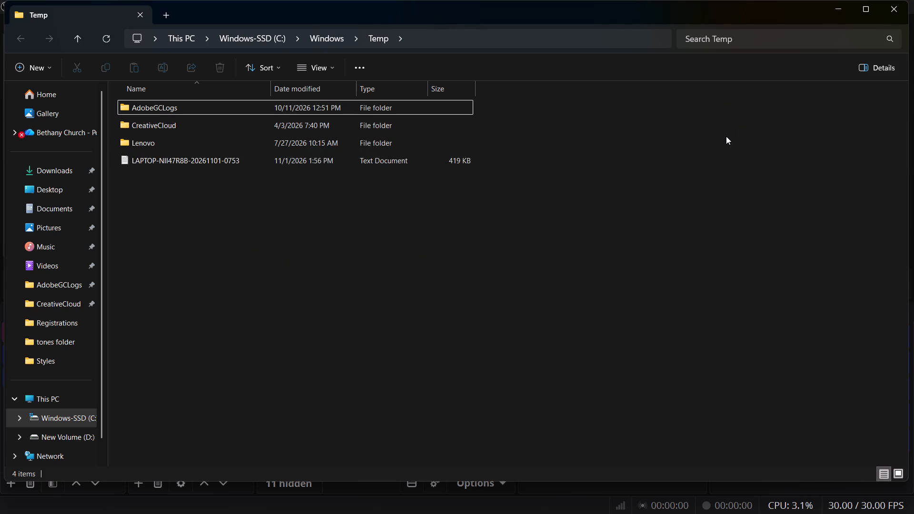
Open the user's AppData Local Temp folder by running %temp%.
key("super+r")
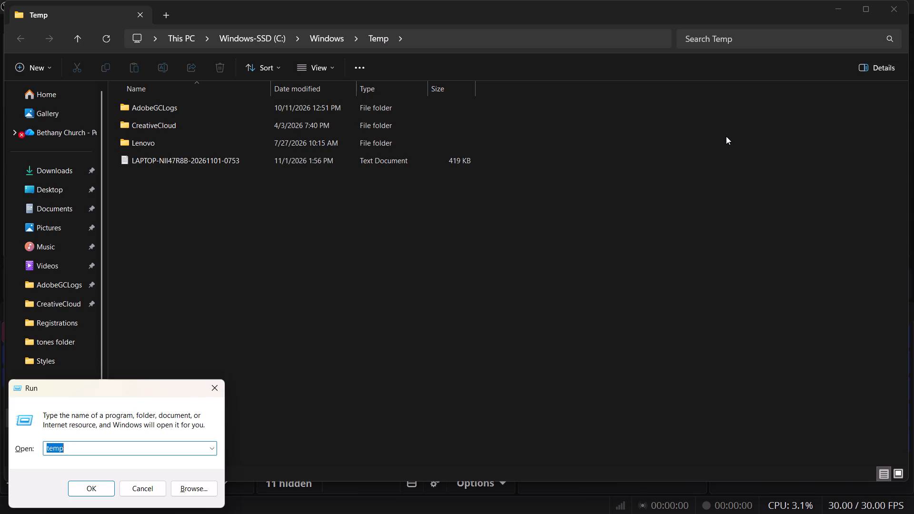
key("shift+percent")
key("shift+percent")
key("BackSpace")
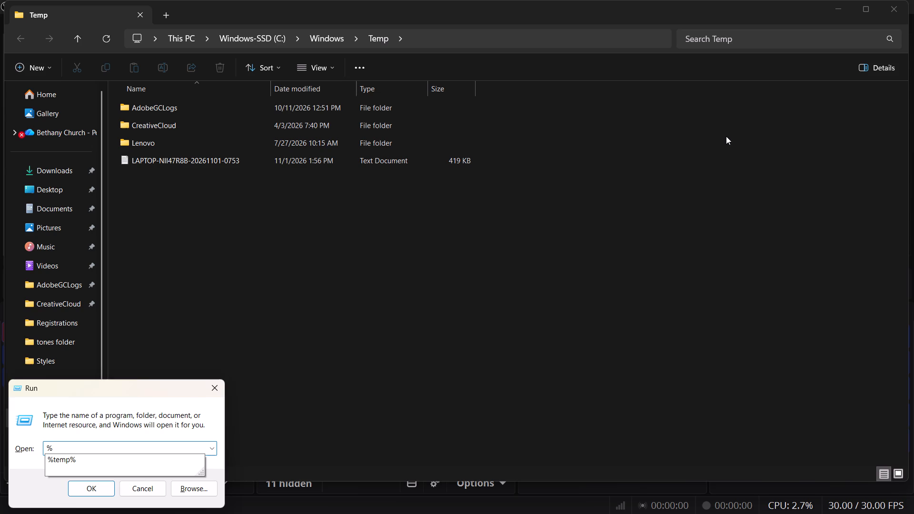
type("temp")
Run %temp% to open the user's AppData Local Temp folder.
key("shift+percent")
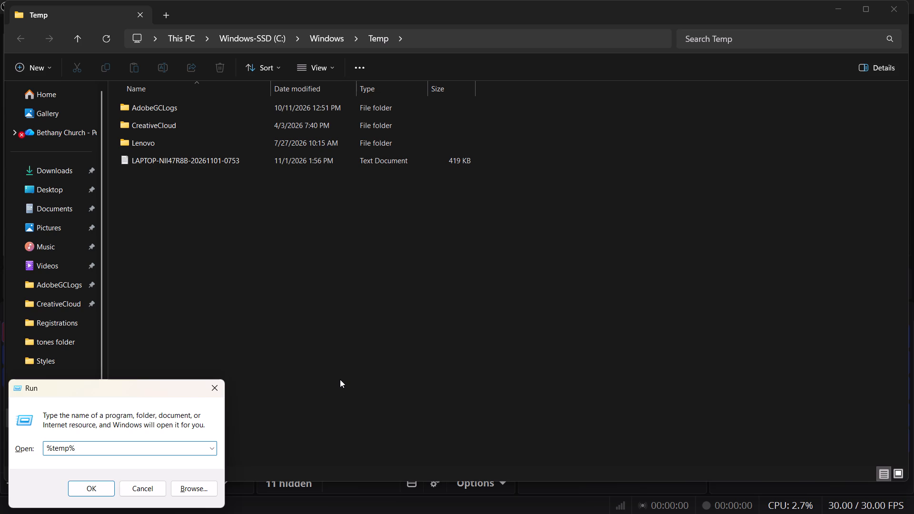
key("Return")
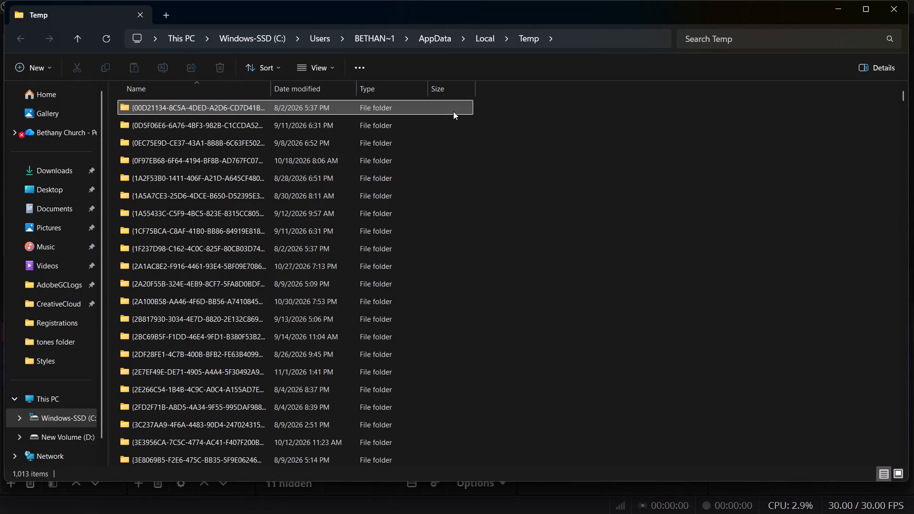
Delete all files and folders in the user's AppData Local Temp folder.
scroll(453, 111, "up", 6)
scroll(298, 306, "down", 20)
scroll(298, 306, "down", 3)
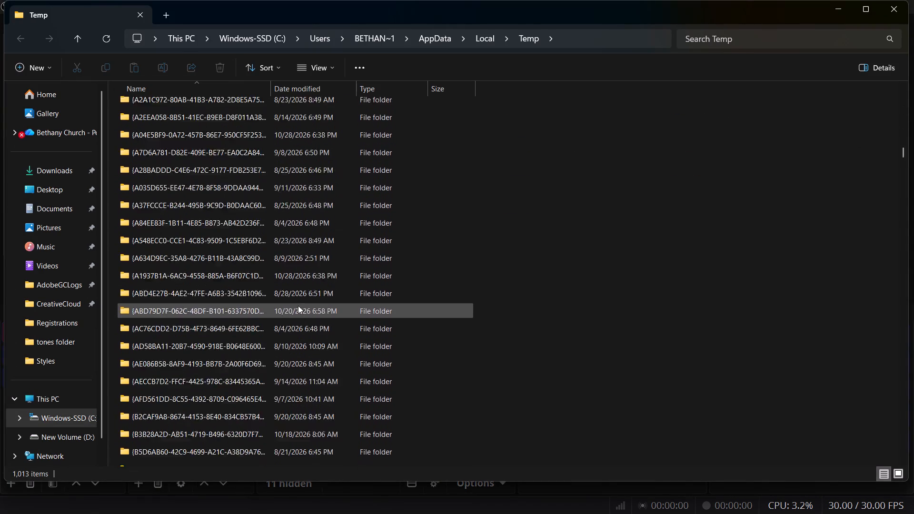
scroll(298, 306, "down", 18)
scroll(298, 306, "down", 11)
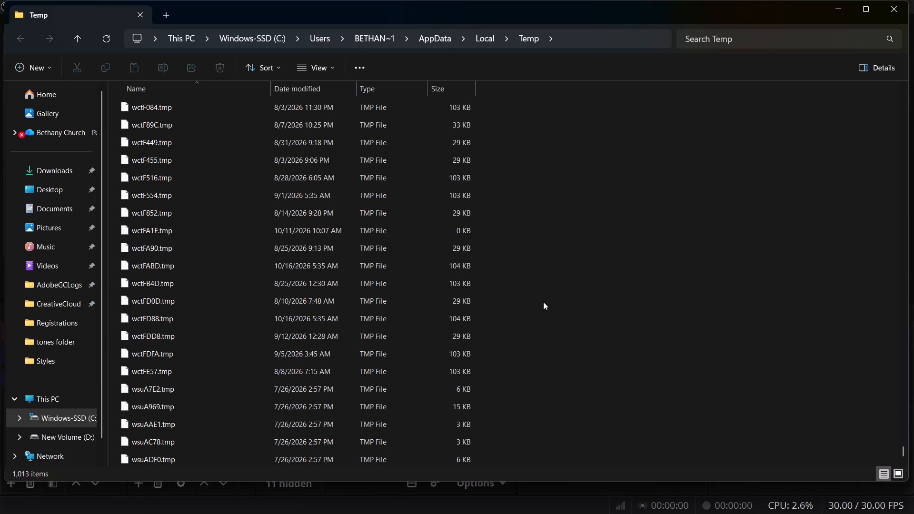
key("ctrl+a")
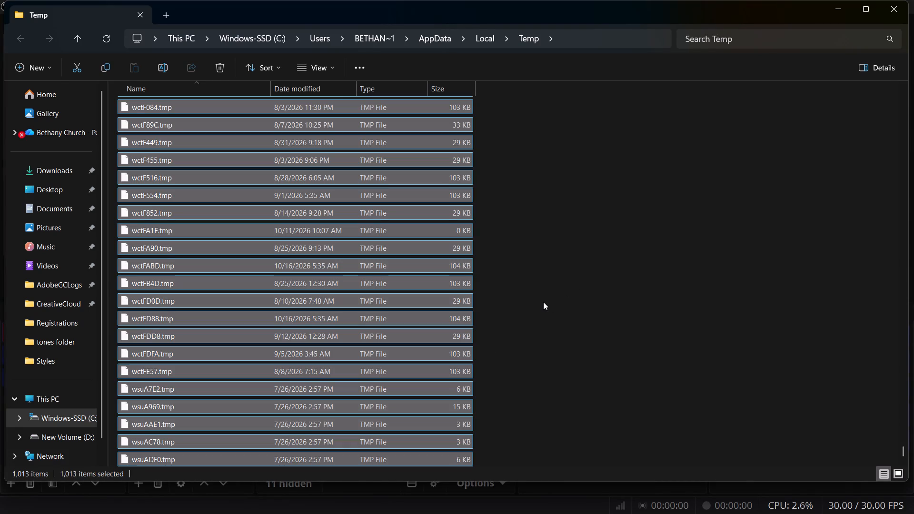
key("Delete")
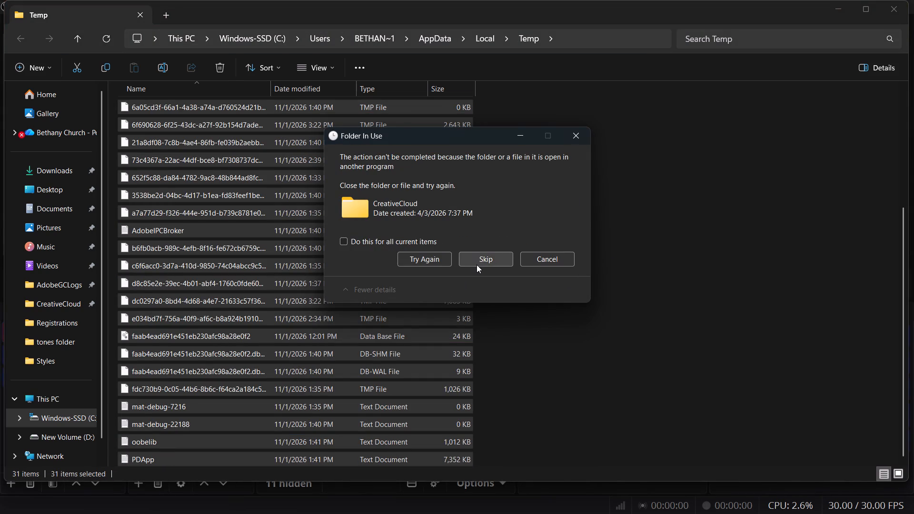
Skip all in-use items such as CreativeCloud and continue with administrator permission for all protected items such as is-69JTBDA09E-uninstall.tmp, finishing the deletion.
left_click(343, 240)
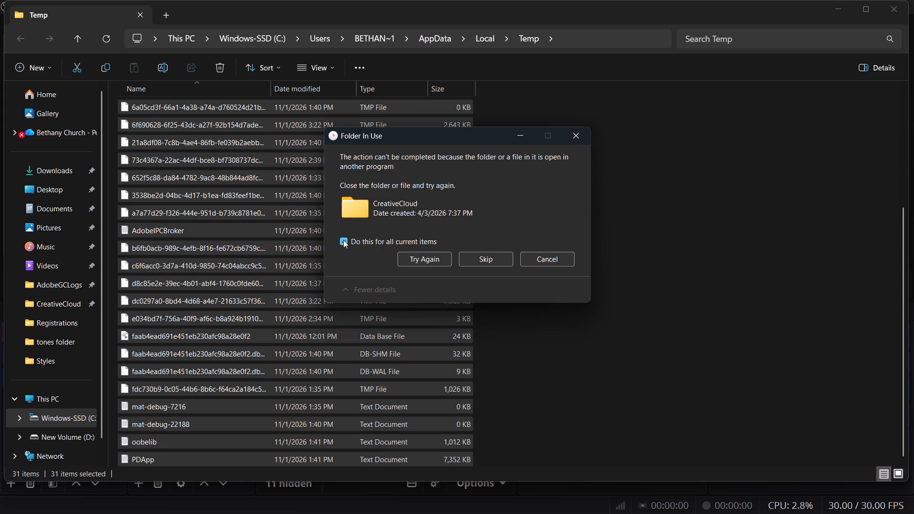
left_click(483, 259)
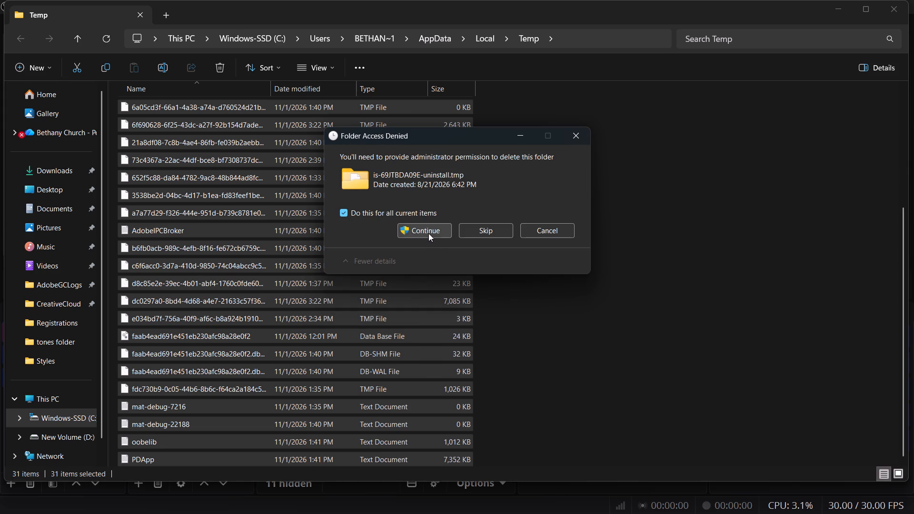
left_click(428, 233)
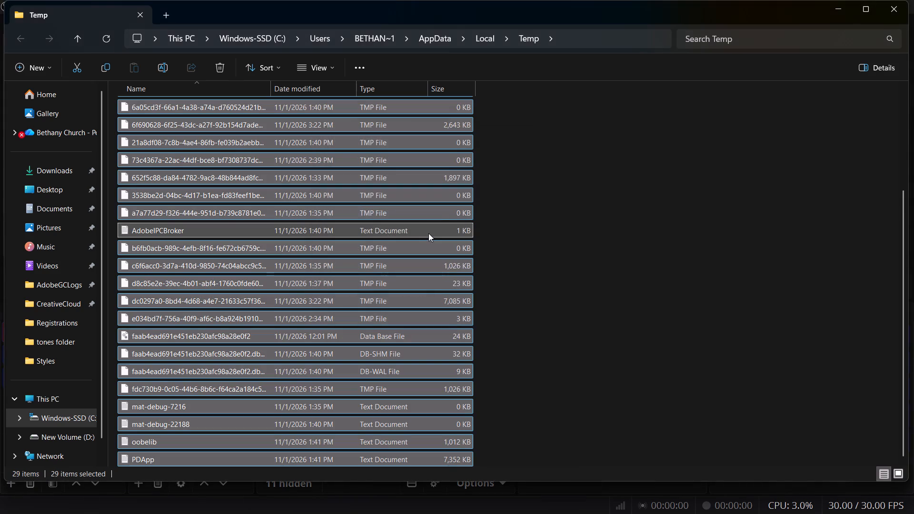
Check through the user's local Temp folder, then select all its contents and delete them.
scroll(423, 301, "up", 7)
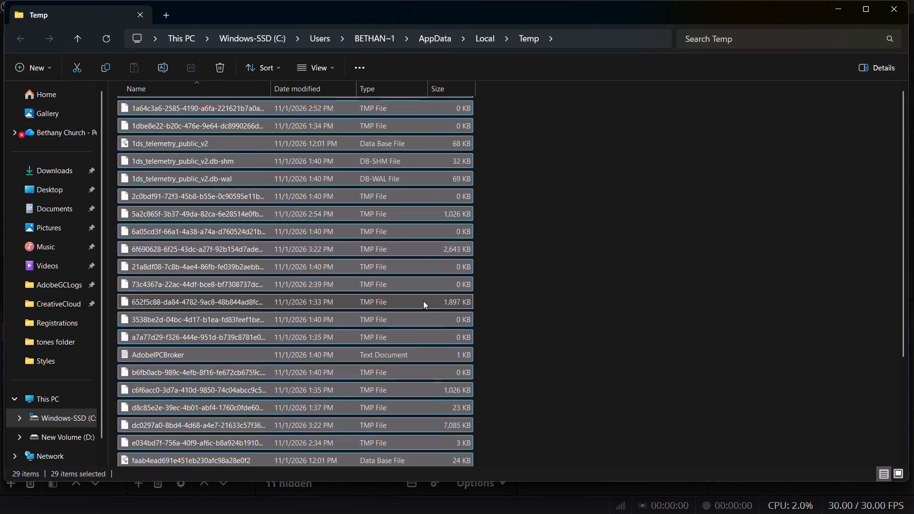
scroll(423, 301, "up", 8)
scroll(423, 301, "down", 11)
scroll(423, 301, "down", 10)
scroll(423, 301, "down", 11)
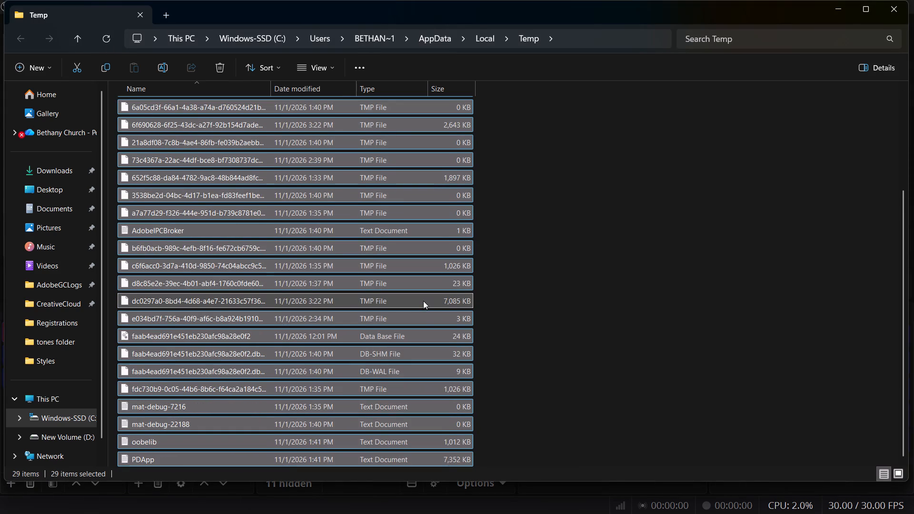
left_click(733, 188)
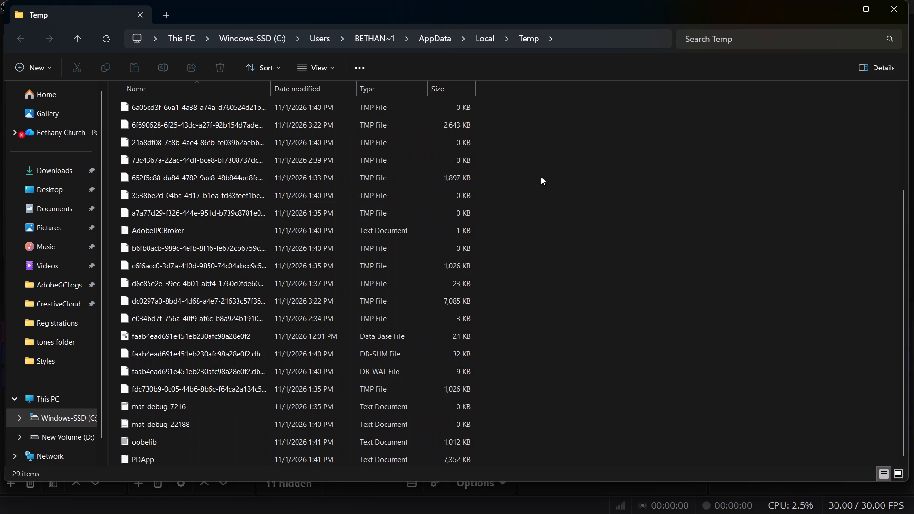
scroll(455, 159, "up", 1)
scroll(545, 120, "up", 2)
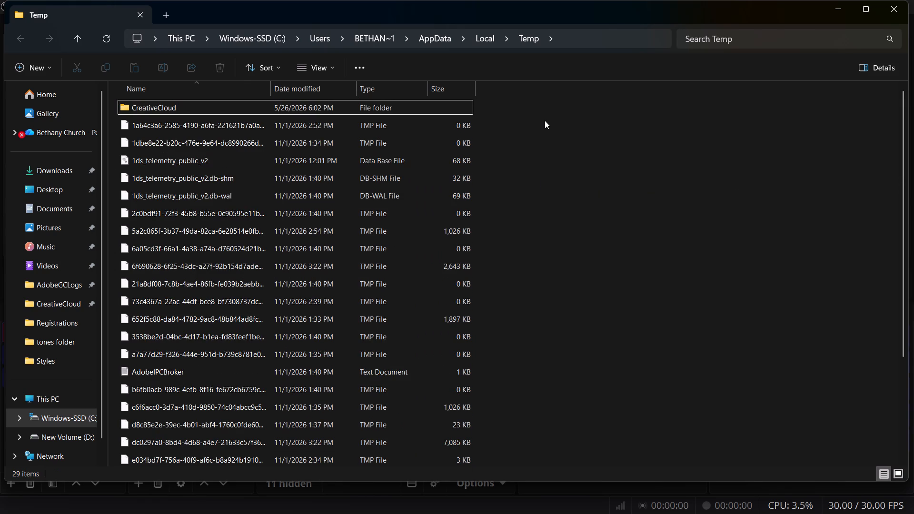
key("ctrl+a")
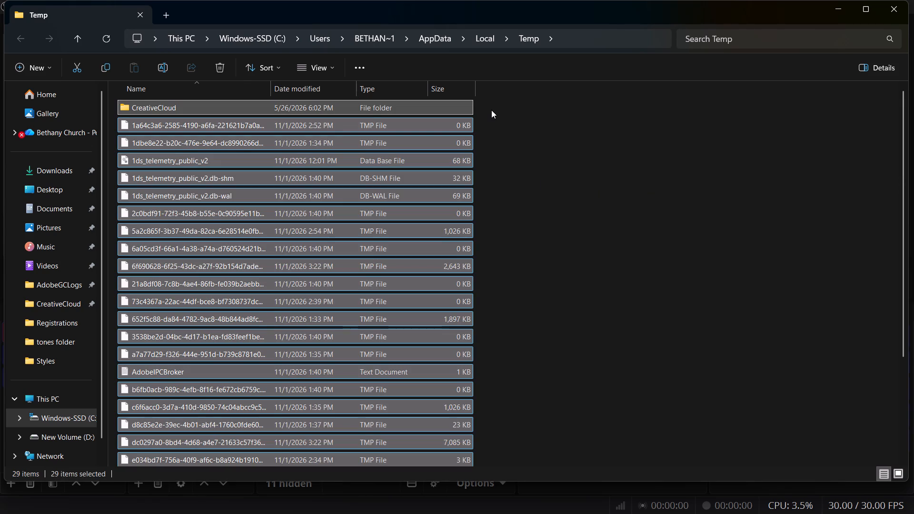
key("Delete")
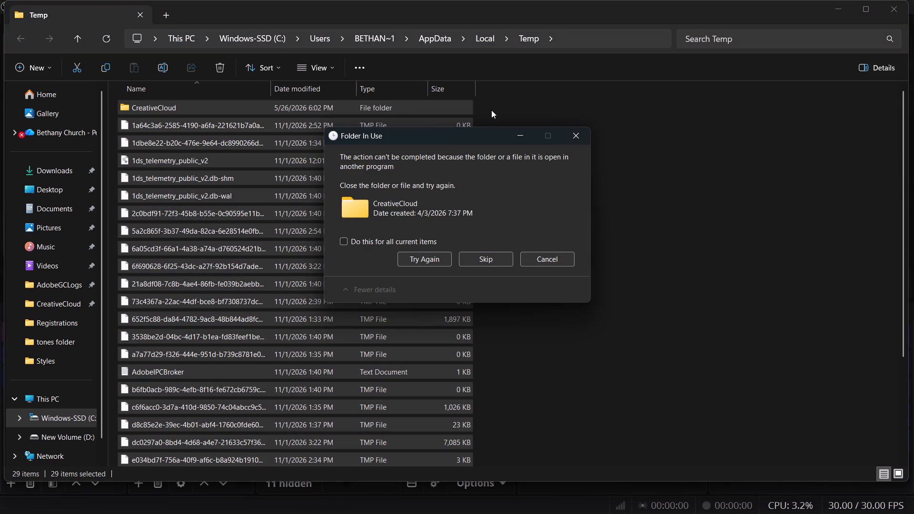
Skip the CreativeCloud folder and the files in use by other programs, applying the skip to all current items.
left_click(481, 257)
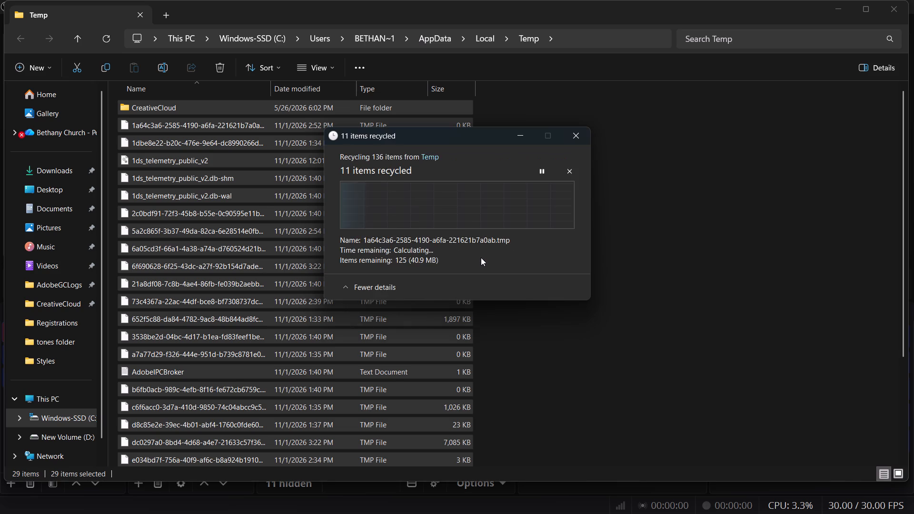
left_click(481, 257)
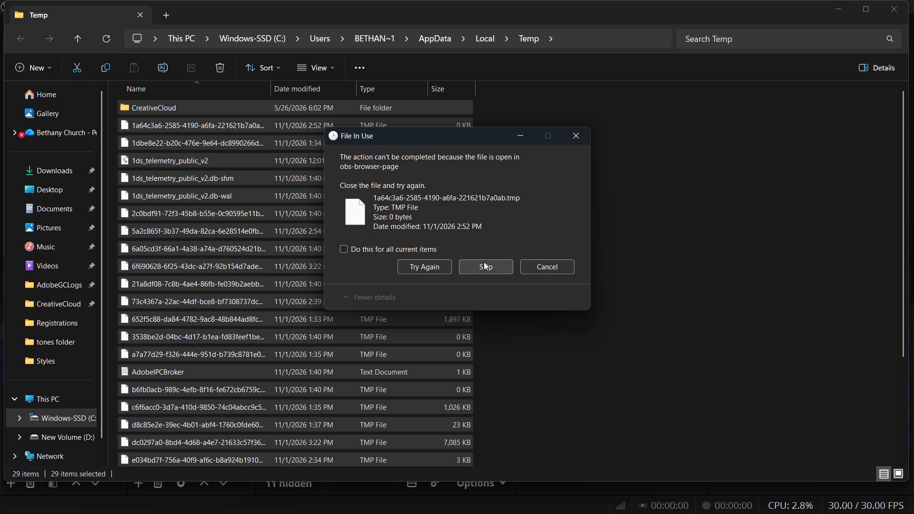
left_click(484, 262)
left_click(484, 262)
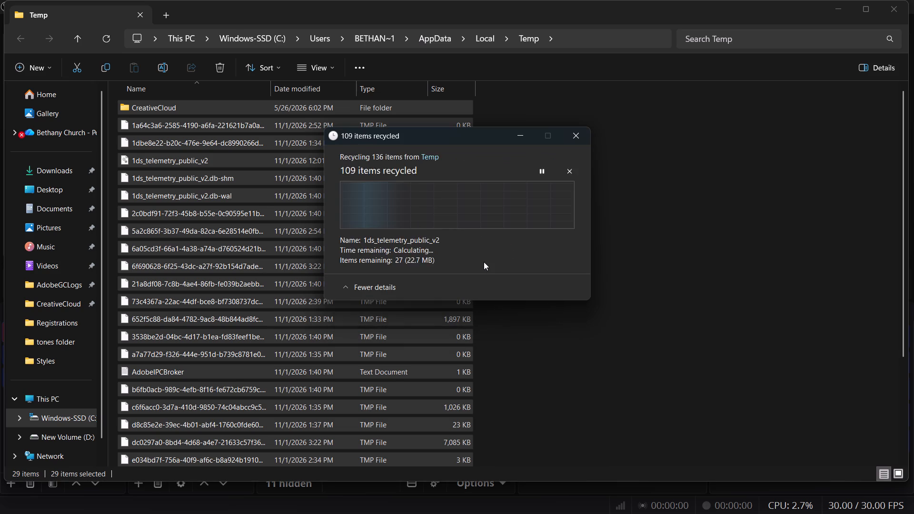
left_click(484, 262)
left_click(484, 262)
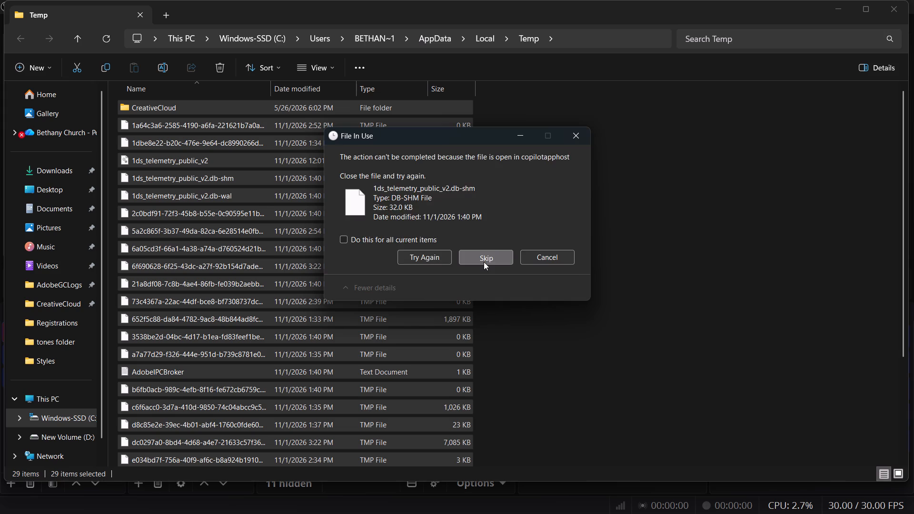
left_click(484, 262)
left_click(484, 262)
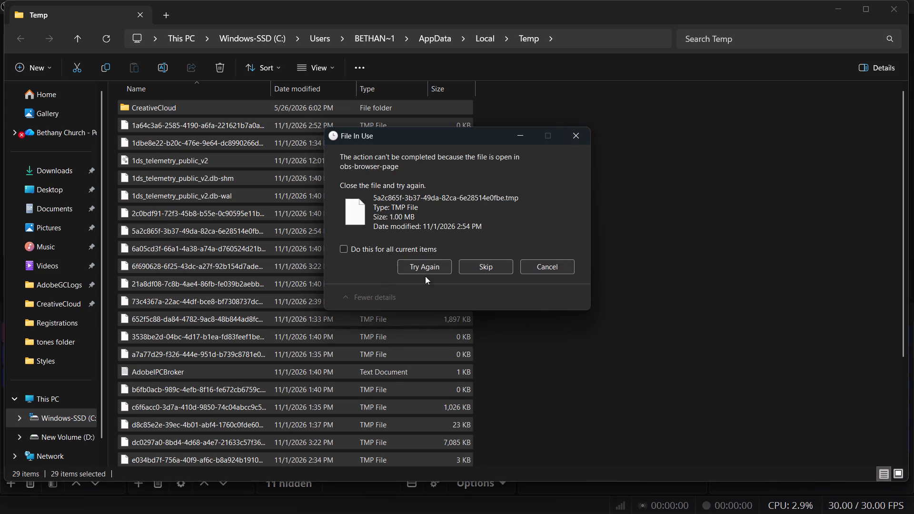
left_click(343, 246)
left_click(496, 261)
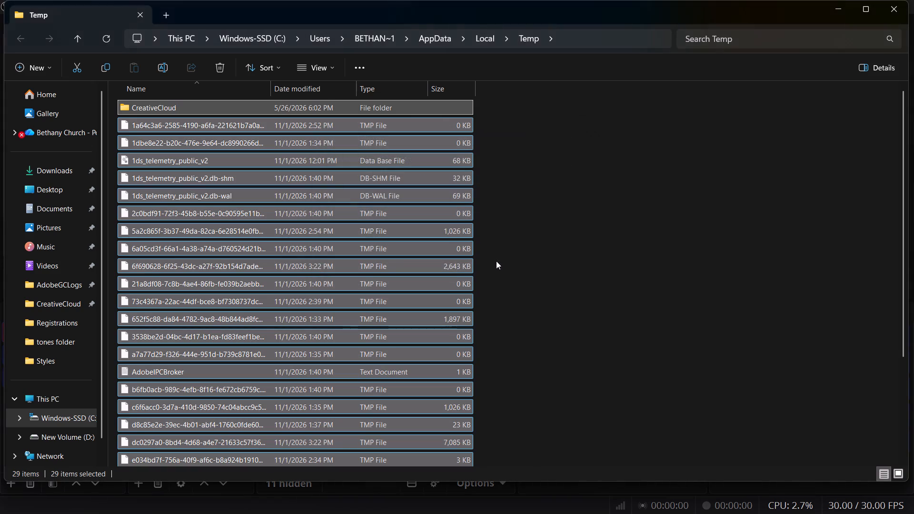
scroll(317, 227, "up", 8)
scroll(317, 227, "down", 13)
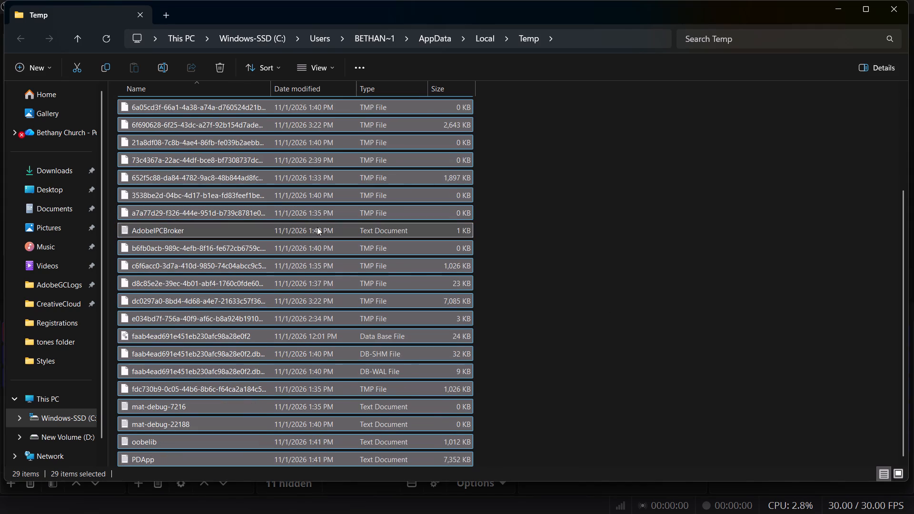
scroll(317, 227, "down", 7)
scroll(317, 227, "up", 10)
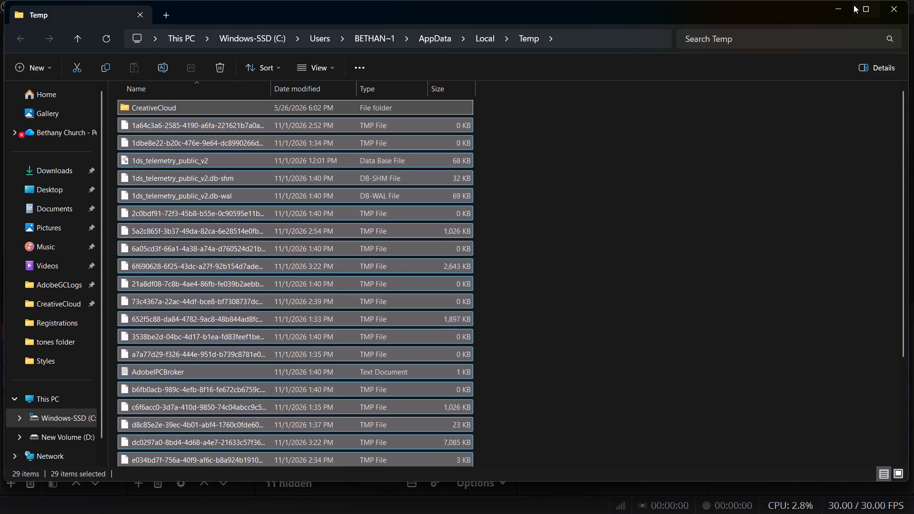
Close both Temp folder windows and return to OBS Studio.
left_click(896, 0)
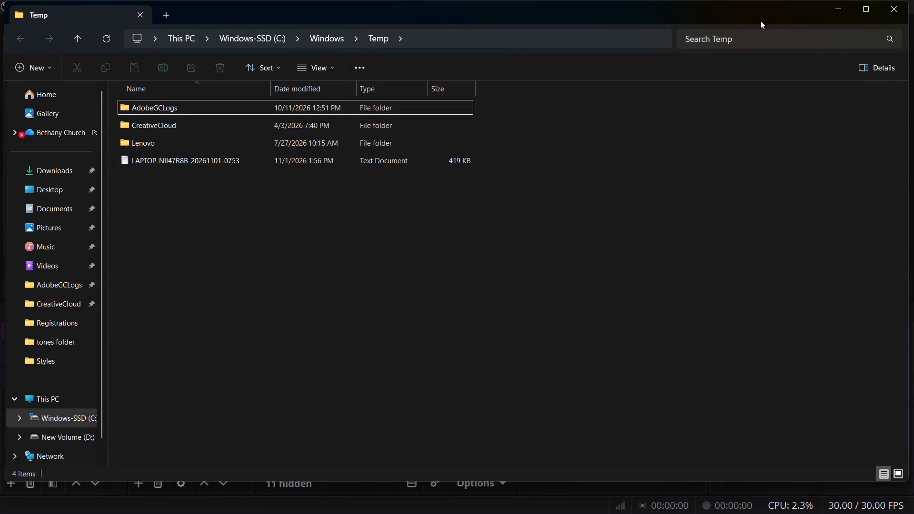
left_click(890, 14)
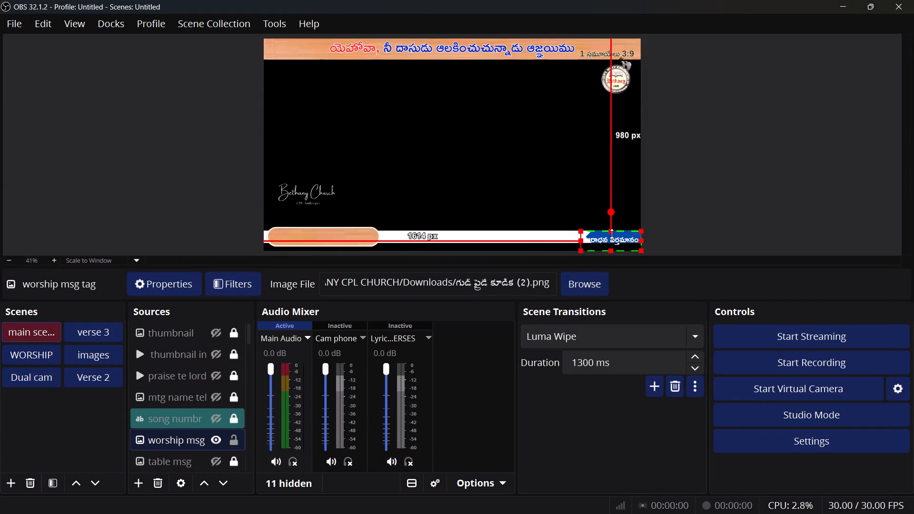
Move the worship msg tag up 17 px and right 7 px onto the blue end of the lower banner, then deselect it.
key("Up")
key("Up")
key("Up")
key("Up")
key("Up")
key("Up")
key("Up")
key("Up")
key("Up")
key("Up")
key("Up")
key("Up")
key("Up")
key("Up")
key("Up")
key("Up")
key("Up")
key("Right")
key("Right")
key("Right")
key("Right")
key("Right")
key("Right")
key("Right")
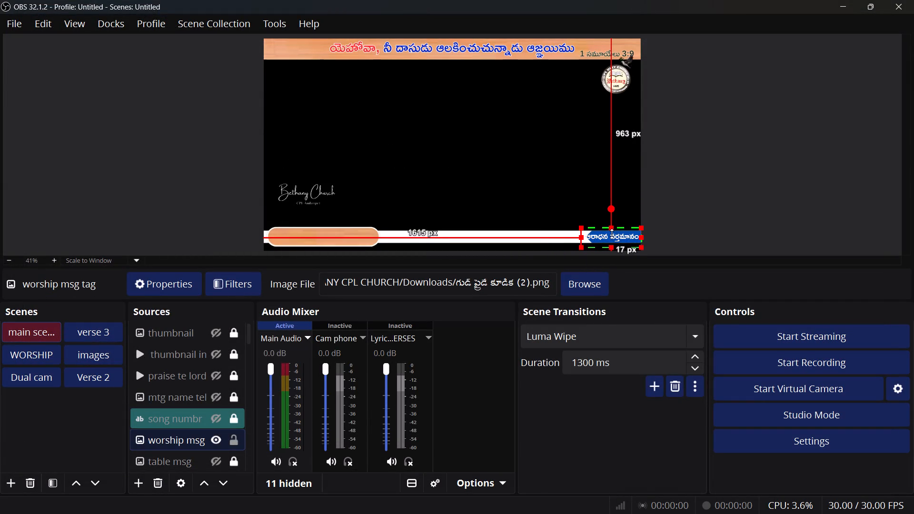
left_click(567, 192)
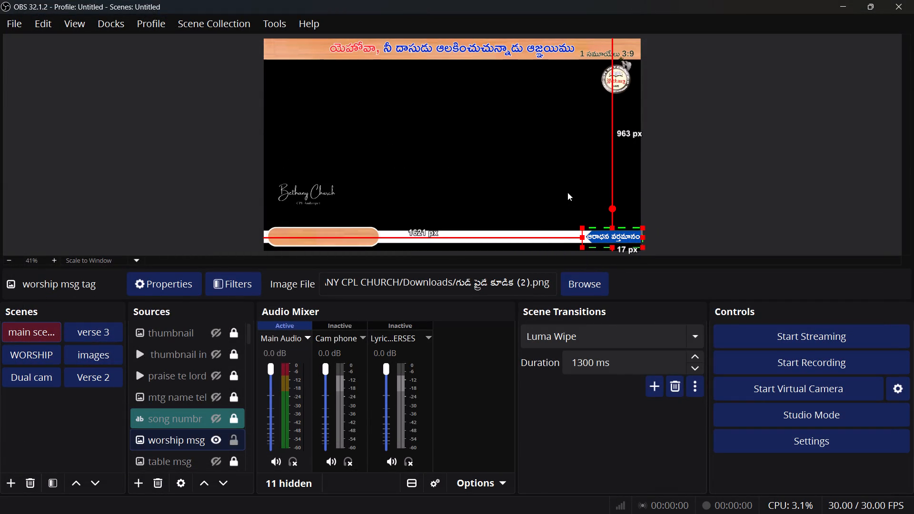
Shrink the worship msg tag slightly from its left edge and fine-tune its vertical position on the blue banner end.
left_click_drag(582, 239, 587, 236)
left_click(587, 236)
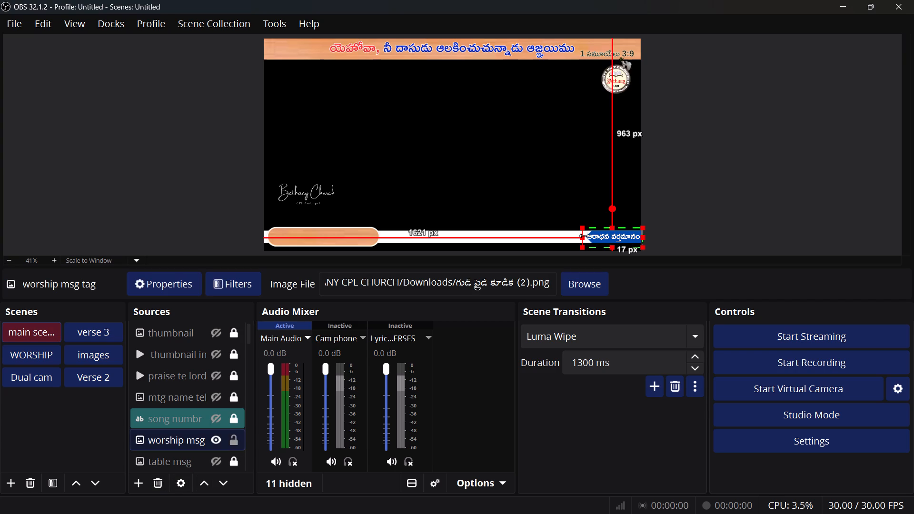
left_click_drag(581, 237, 586, 238)
key("Up")
key("Down")
key("Down")
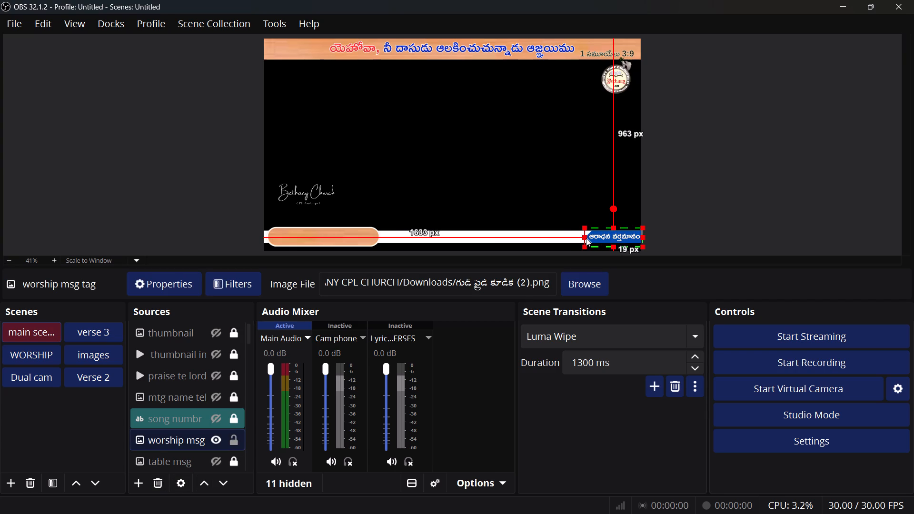
left_click(586, 221)
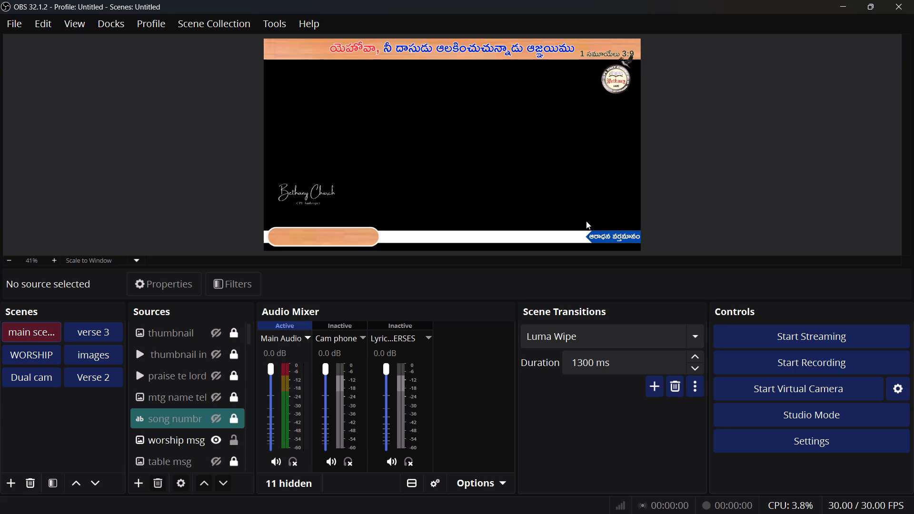
Lock the worship msg tag source and hide it from the scene.
left_click(231, 437)
left_click(217, 440)
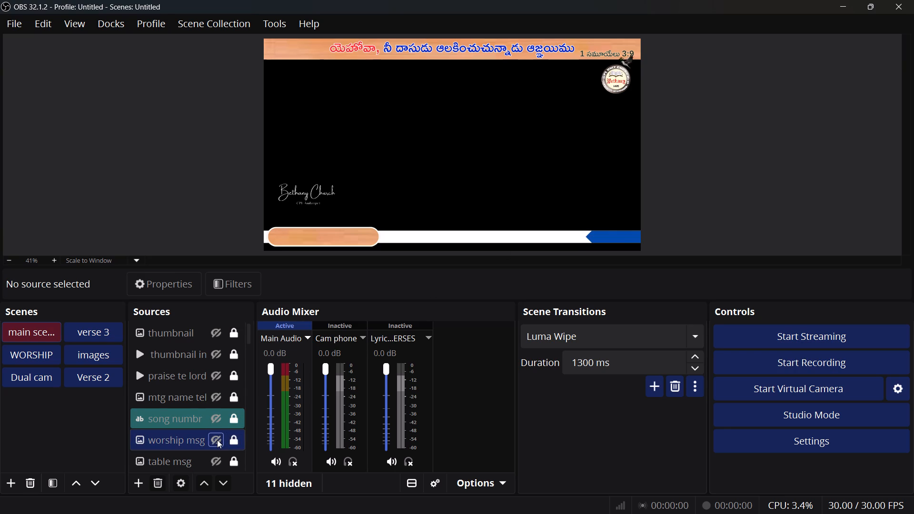
Show the tavle pts text source to check its content, then remove it from the main scene.
scroll(217, 440, "down", 1)
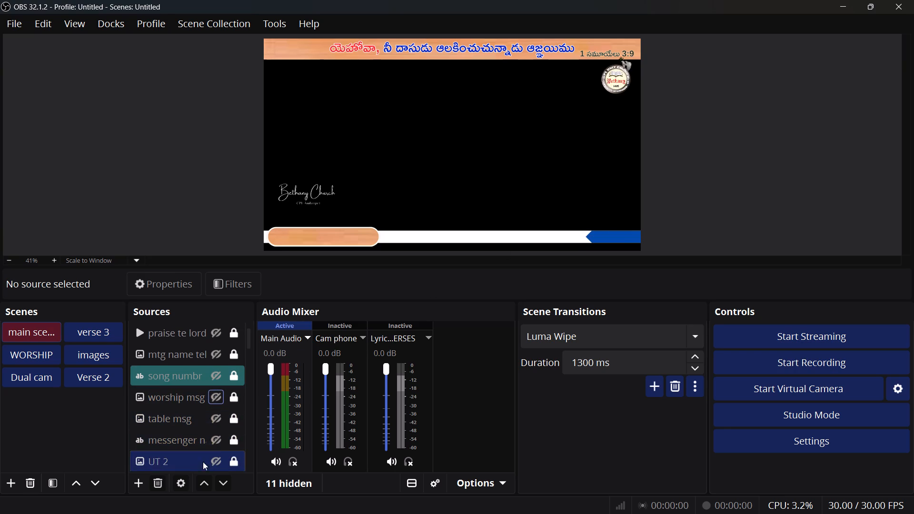
scroll(161, 445, "down", 1)
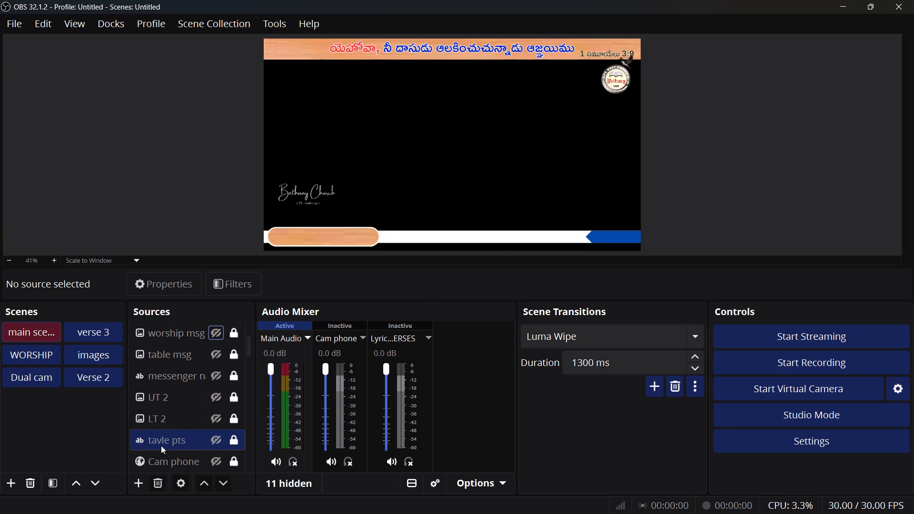
scroll(161, 445, "down", 1)
left_click(161, 445)
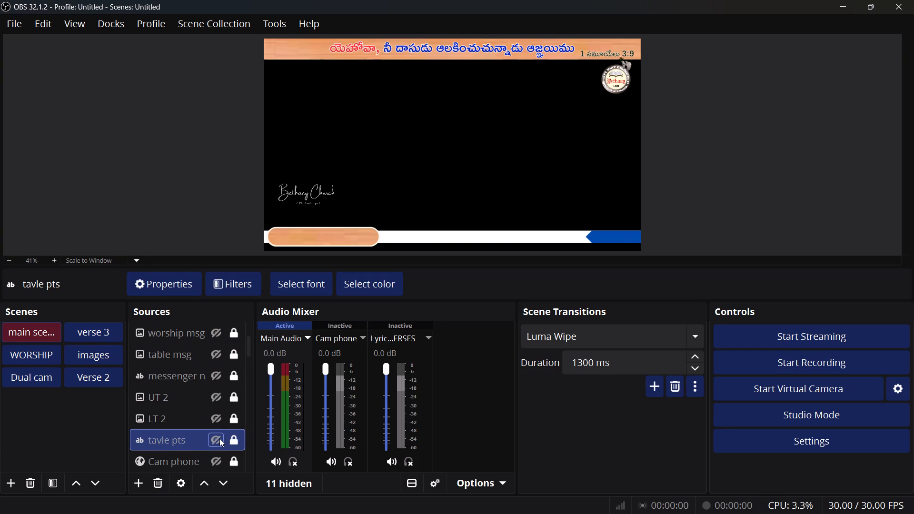
left_click(219, 438)
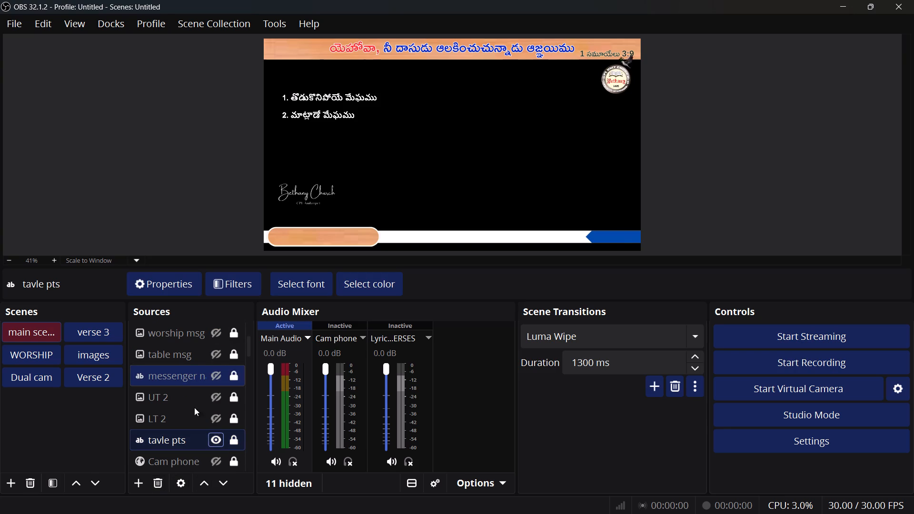
left_click(156, 484)
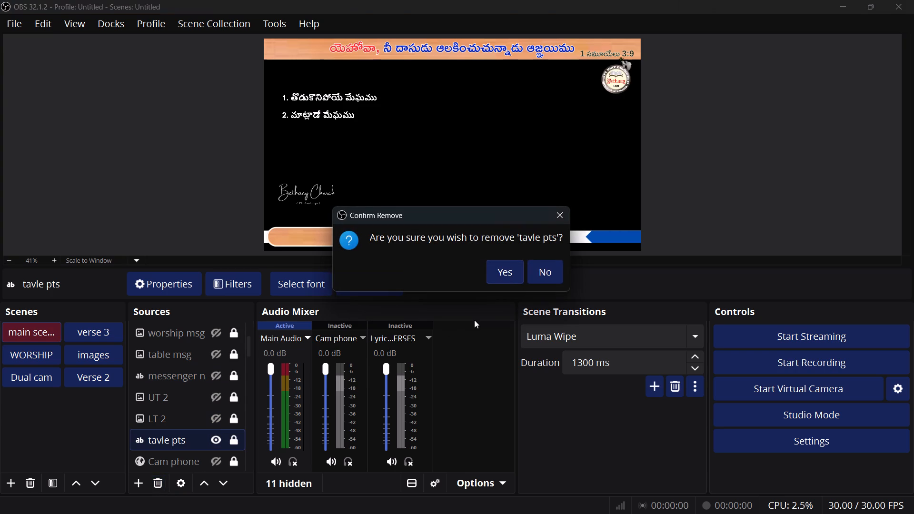
left_click(509, 277)
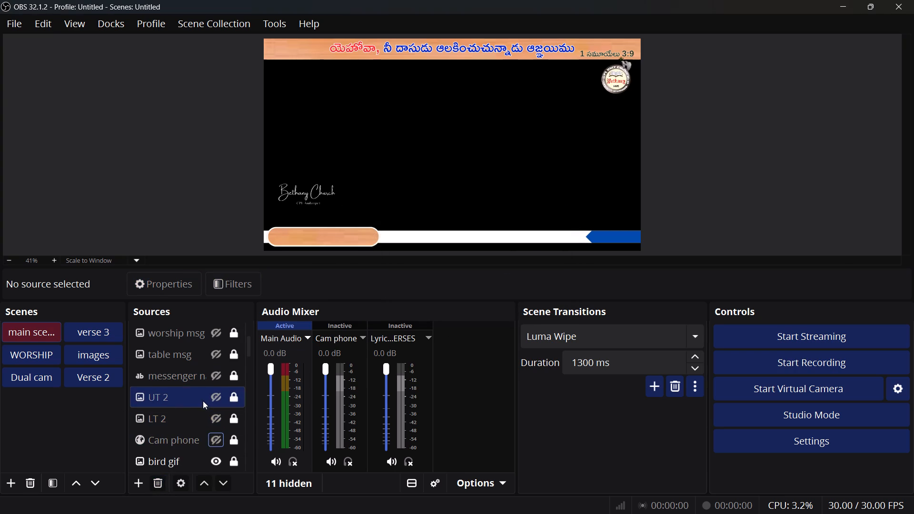
Unlock the bird gif, nudge it down about 19 px so it sits closer over the round church logo, and lock it again.
scroll(209, 413, "down", 2)
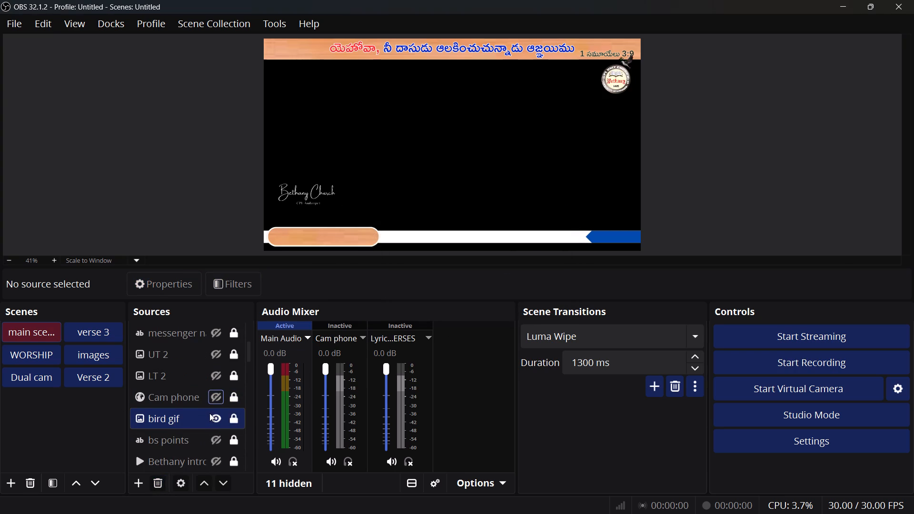
left_click(213, 415)
left_click(213, 415)
left_click(234, 416)
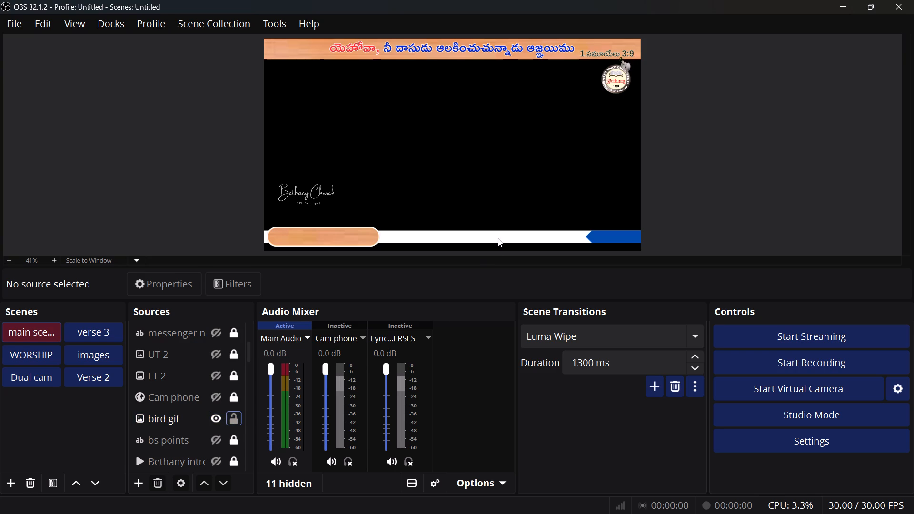
left_click(629, 63)
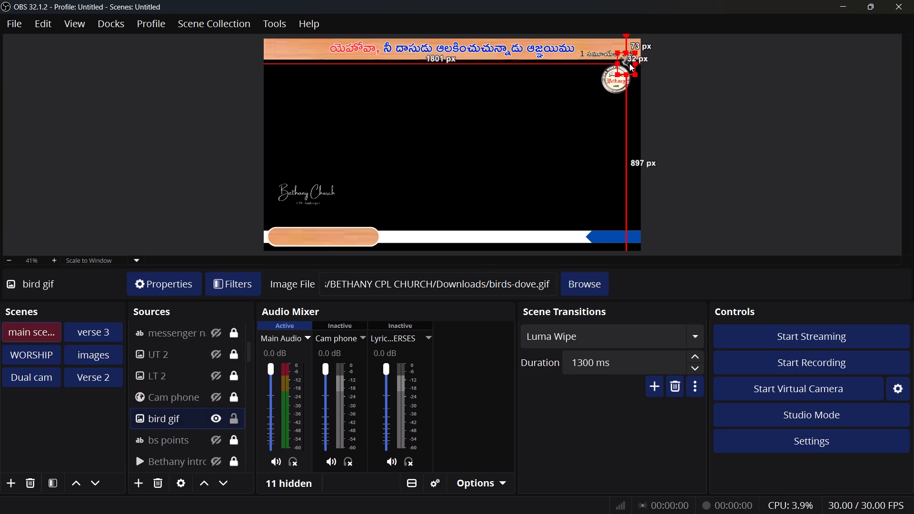
key("Down")
key("Down")
key("Down")
key("Down")
key("Down")
key("Down")
key("Down")
key("Down")
key("Down")
key("Down")
key("Down")
key("Down")
key("Down")
key("Down")
key("Down")
key("Down")
key("Down")
key("Down")
key("Down")
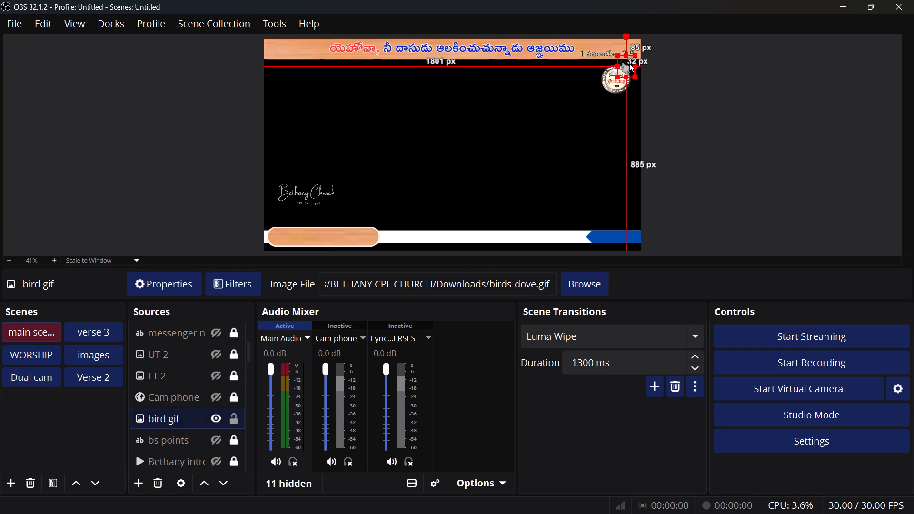
left_click(606, 87)
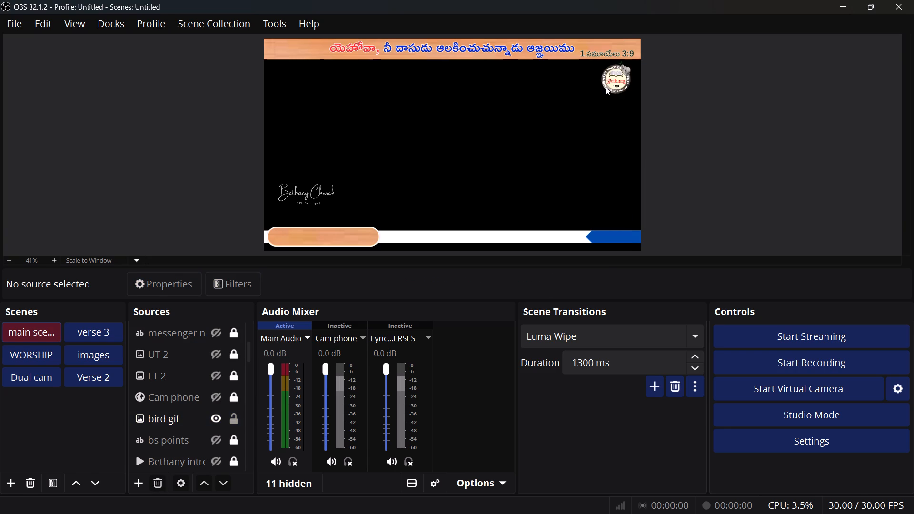
left_click(233, 417)
Check the bs points text source by toggling its visibility, then remove it from the main scene.
scroll(200, 430, "down", 1)
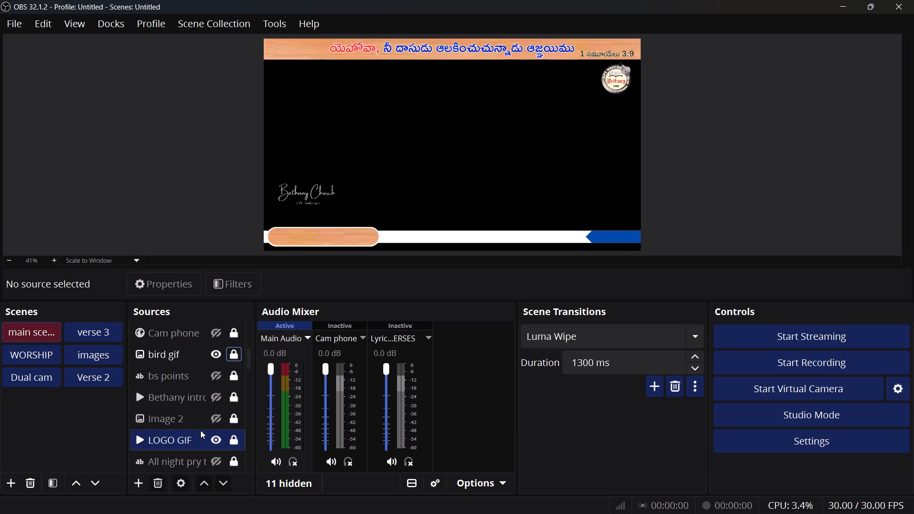
left_click(218, 375)
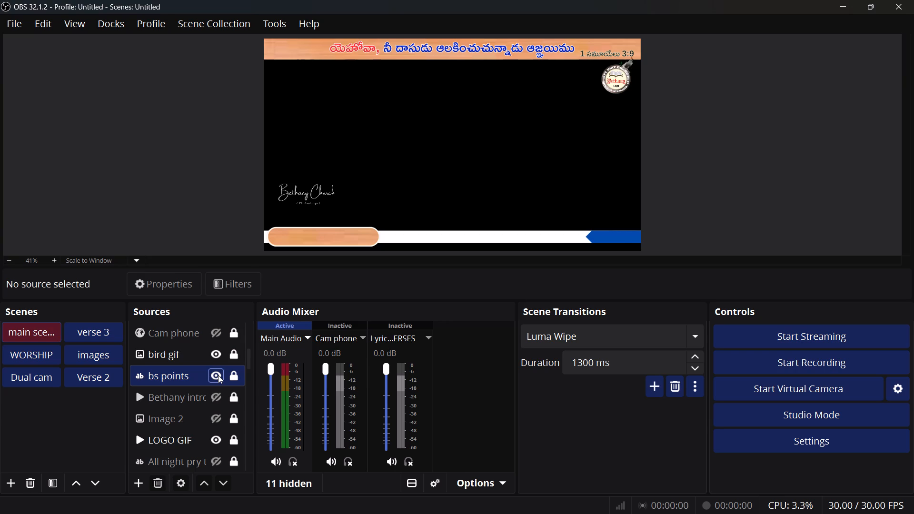
left_click(218, 375)
left_click(189, 373)
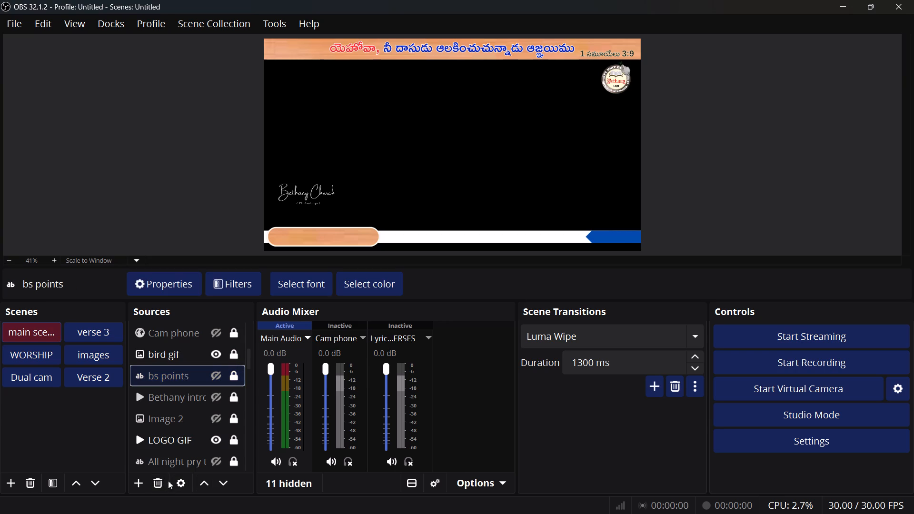
left_click(155, 484)
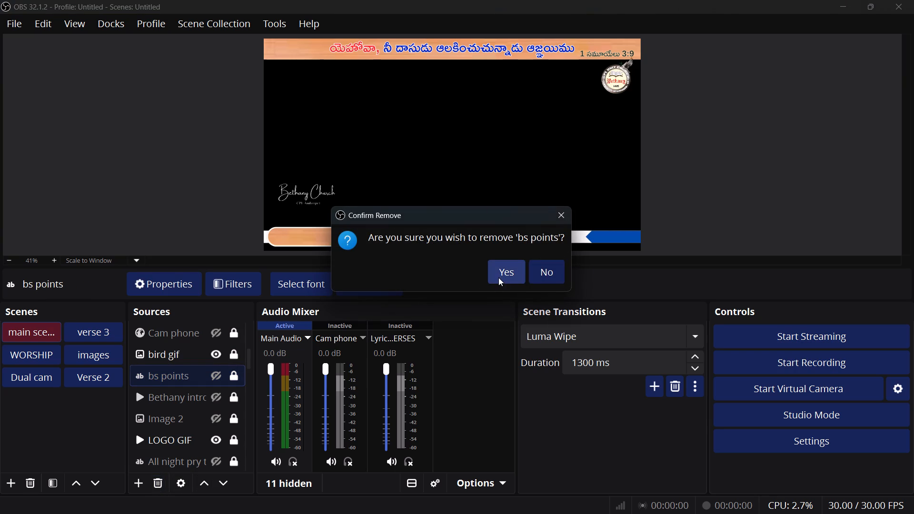
left_click(498, 275)
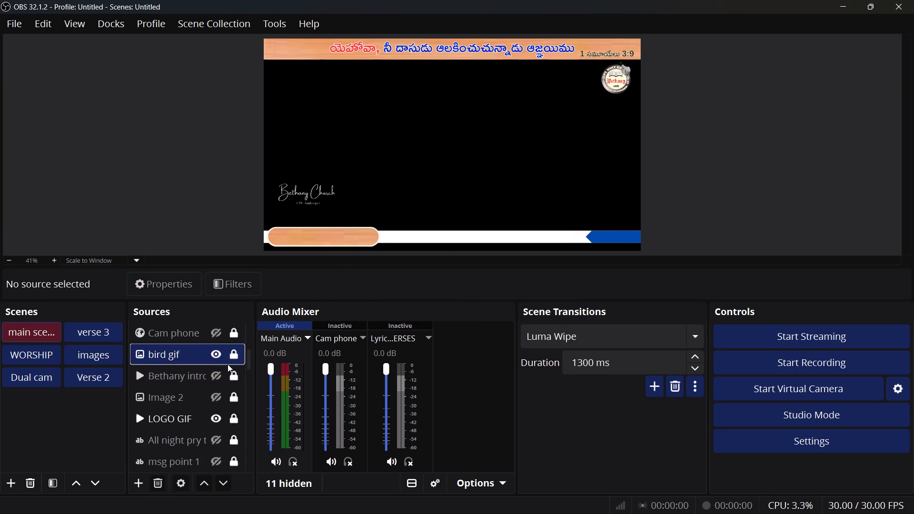
Move the Bethany intro video above the thumbnail at the top of the source order, previewing it and leaving it hidden.
left_click(217, 372)
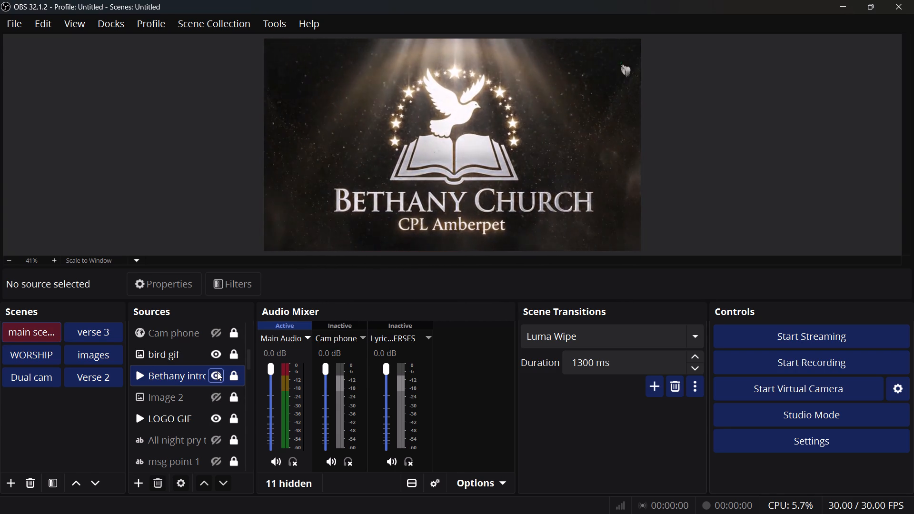
left_click(217, 372)
left_click_drag(179, 380, 180, 345)
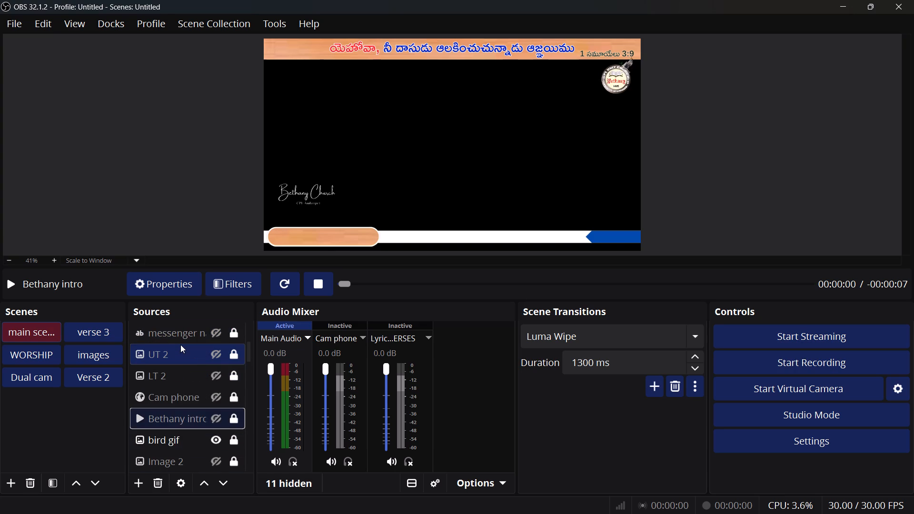
left_click_drag(176, 419, 185, 340)
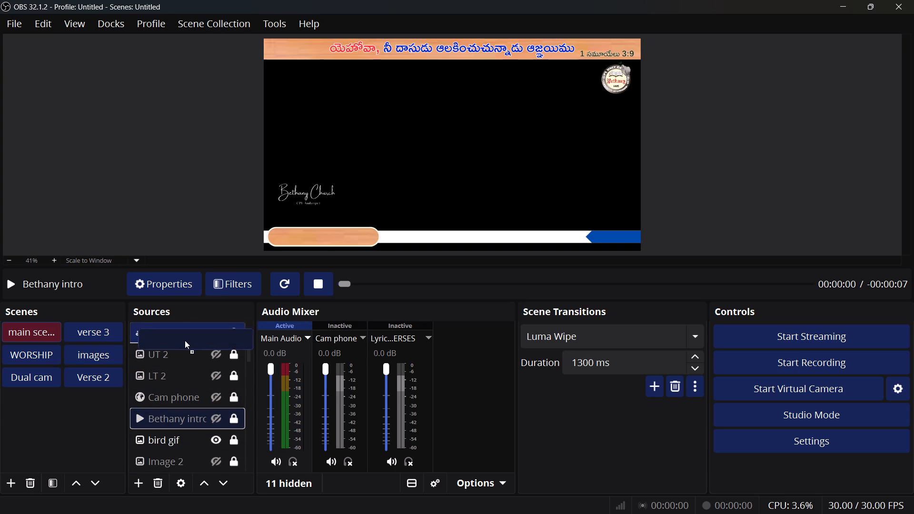
left_click_drag(185, 340, 184, 336)
scroll(184, 336, "up", 1)
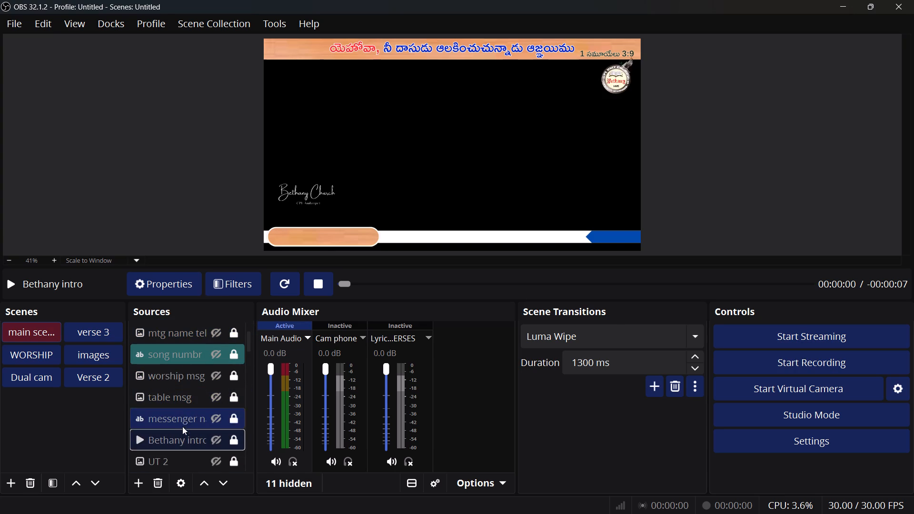
left_click_drag(181, 444, 177, 364)
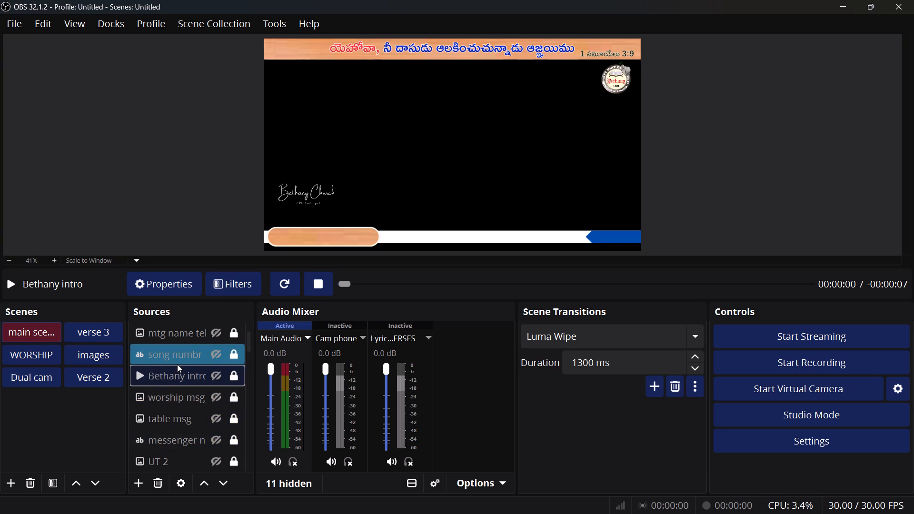
scroll(177, 364, "up", 1)
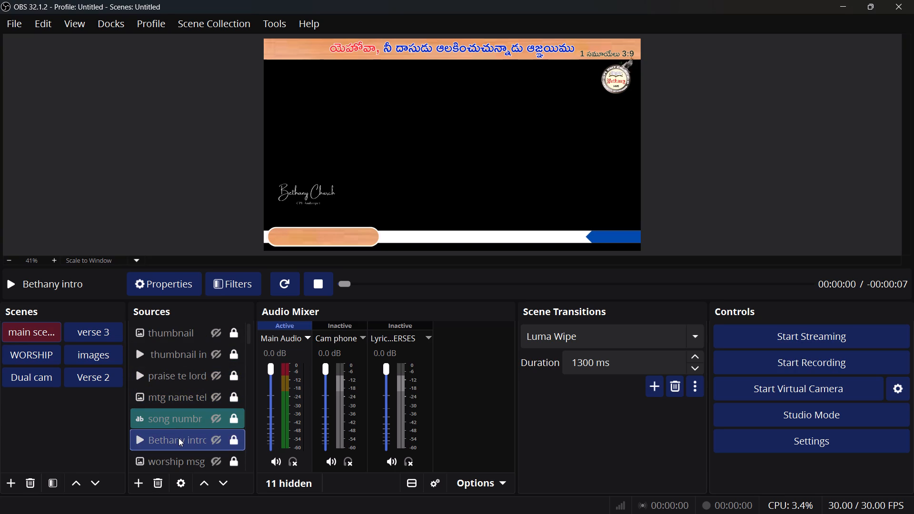
left_click_drag(179, 438, 179, 329)
left_click(179, 329)
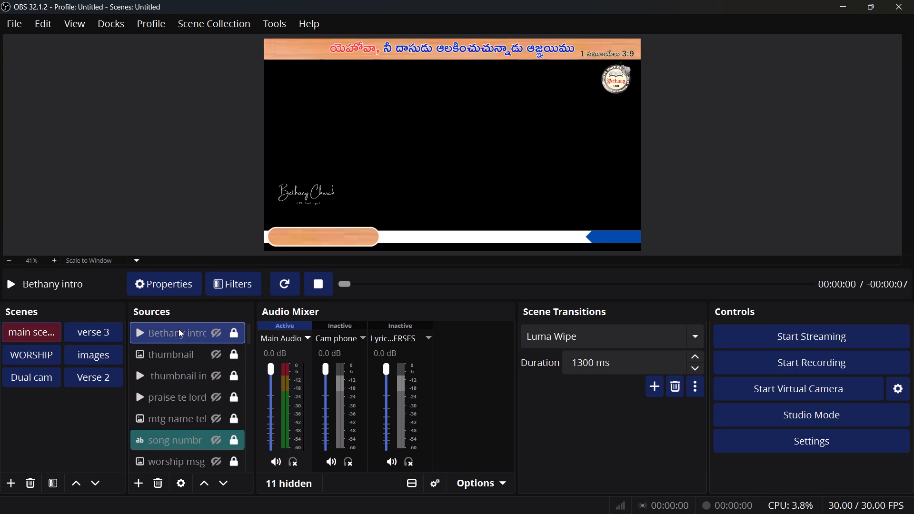
left_click(218, 331)
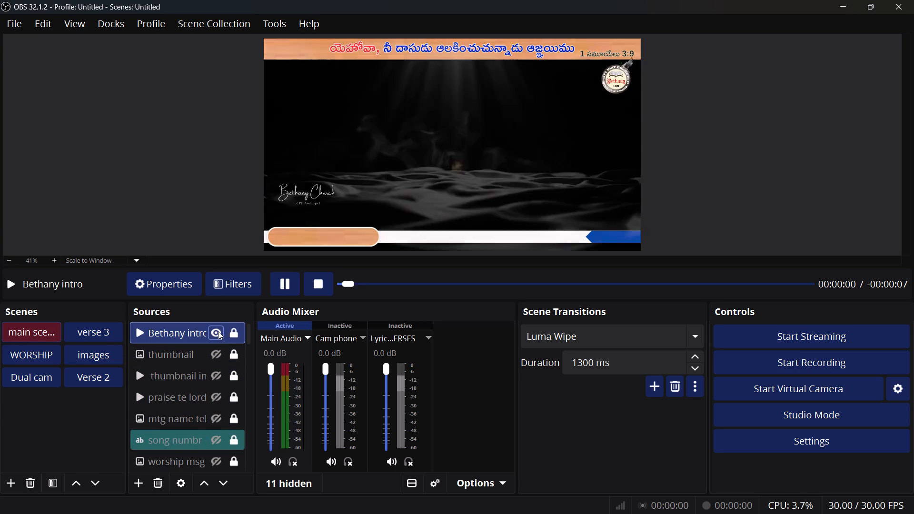
left_click(218, 331)
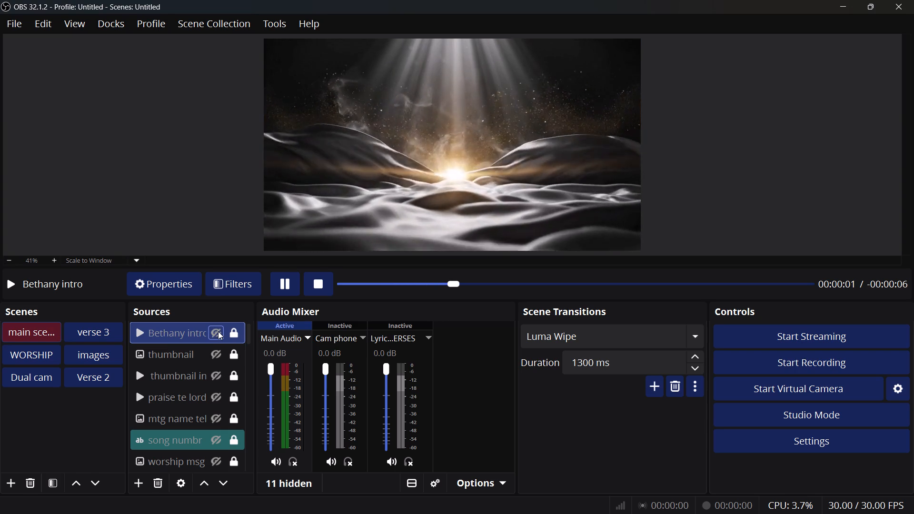
scroll(154, 479, "down", 1)
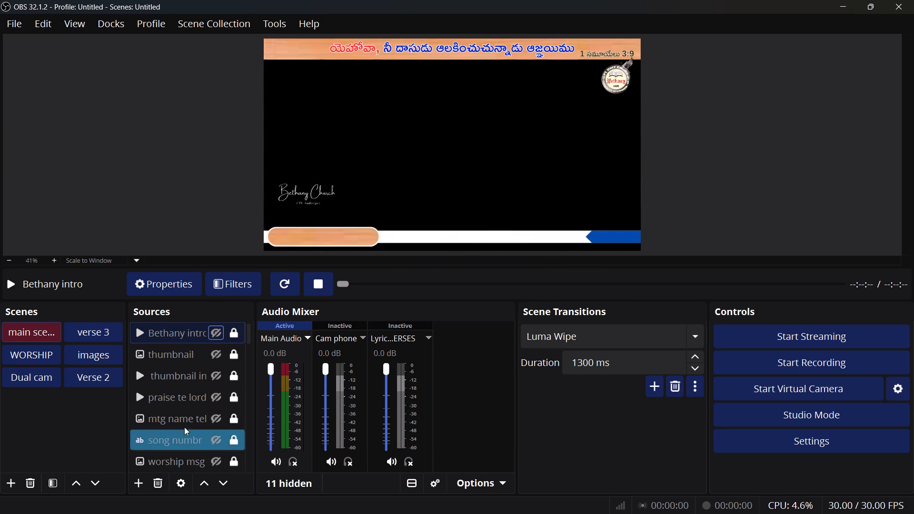
Hide the water mark scroll text source in the main scene.
scroll(177, 456, "down", 2)
scroll(177, 456, "up", 1)
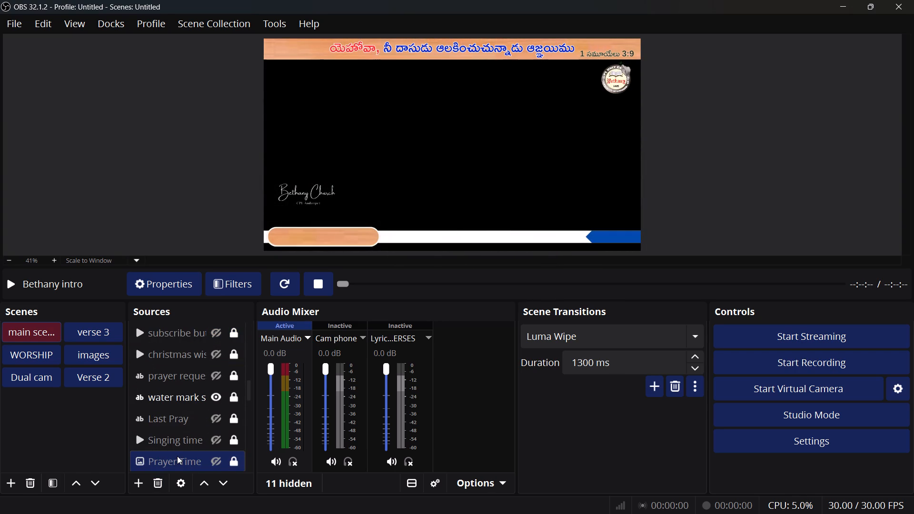
scroll(177, 456, "up", 1)
left_click(214, 397)
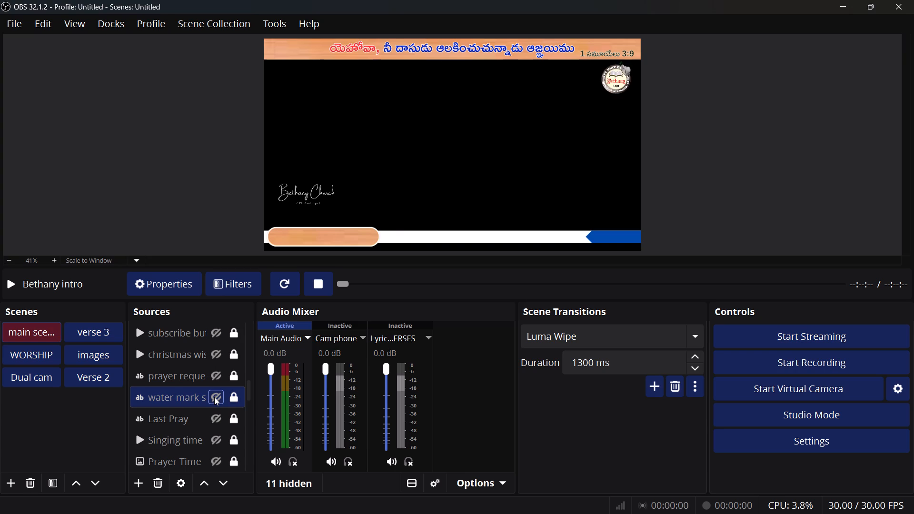
right_click(214, 397)
left_click_drag(182, 395, 200, 395)
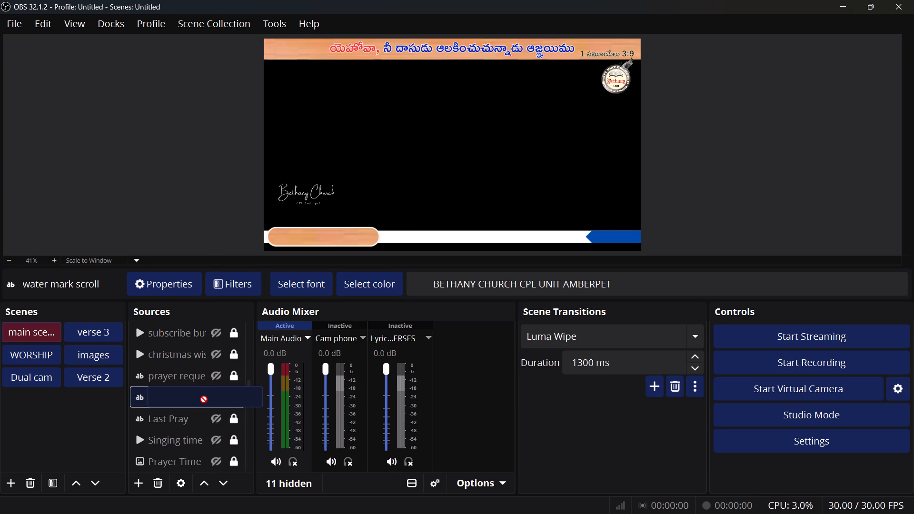
left_click_drag(200, 395, 202, 395)
scroll(202, 395, "up", 3)
scroll(202, 395, "down", 1)
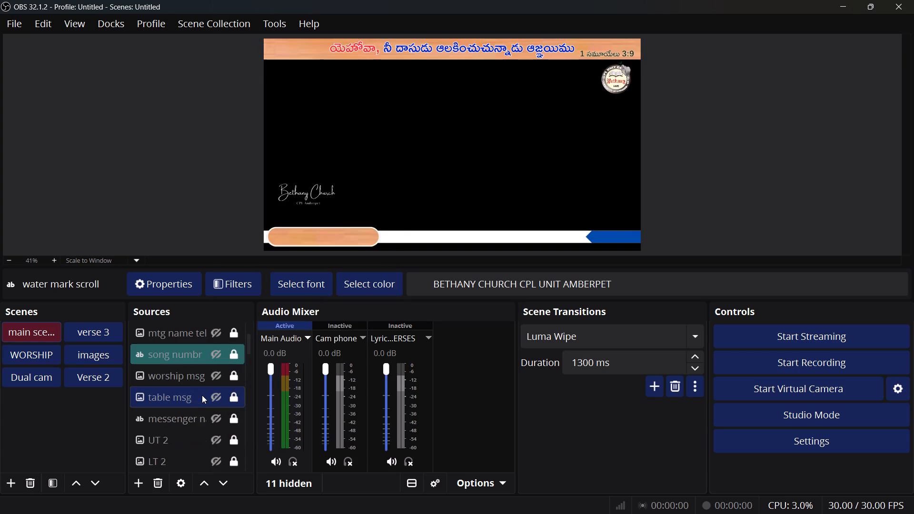
scroll(202, 395, "down", 2)
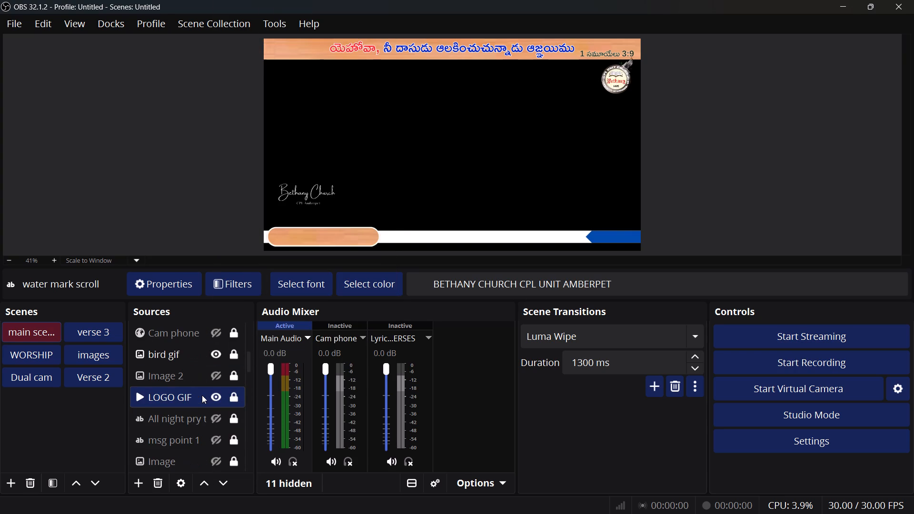
left_click(217, 335)
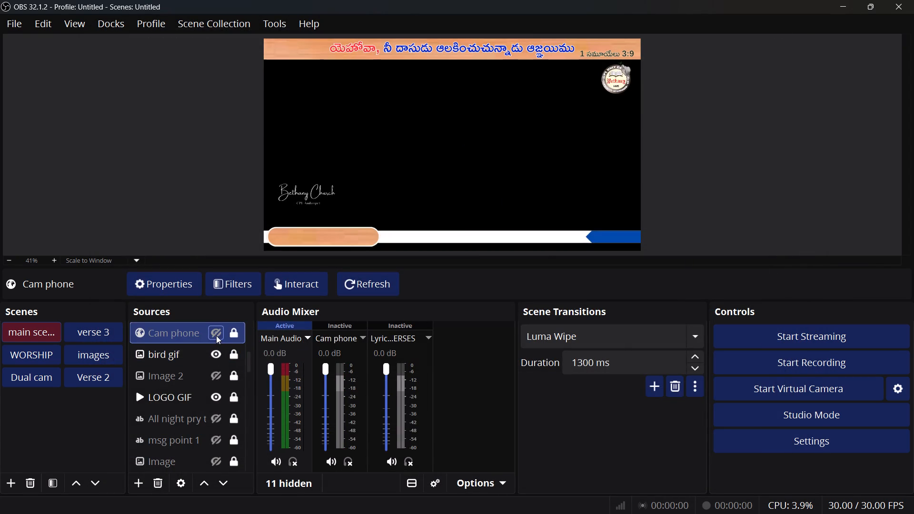
Identify the LOGO GIF by toggling visibility, unlock it, nudge it down about 19 px to sit under the bird gif, and lock it again.
left_click(215, 354)
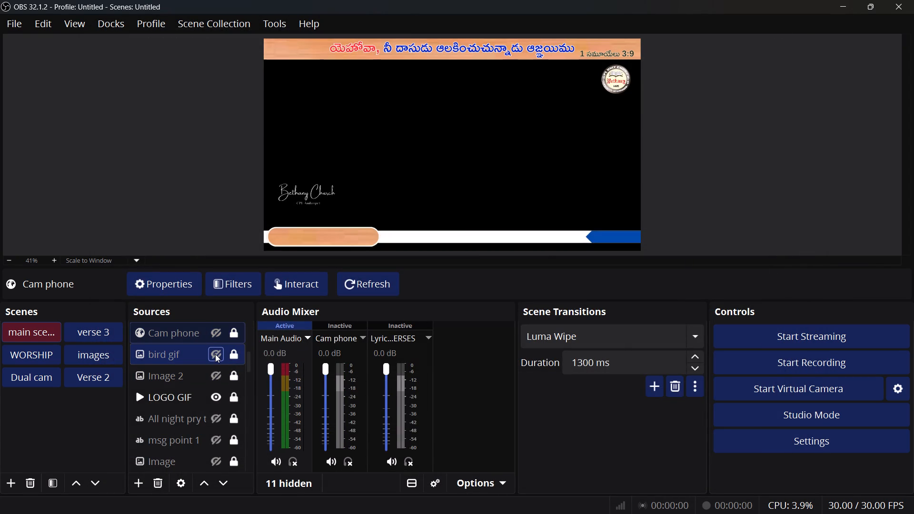
left_click(215, 354)
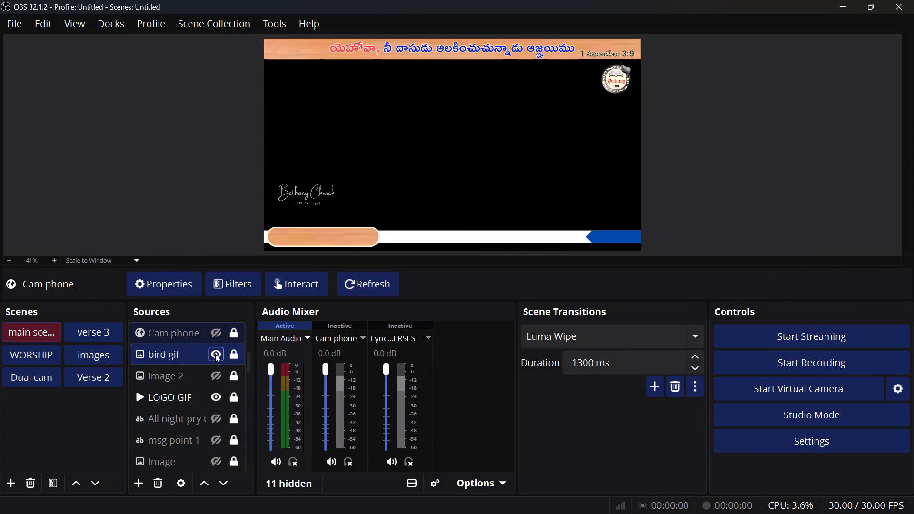
left_click(215, 395)
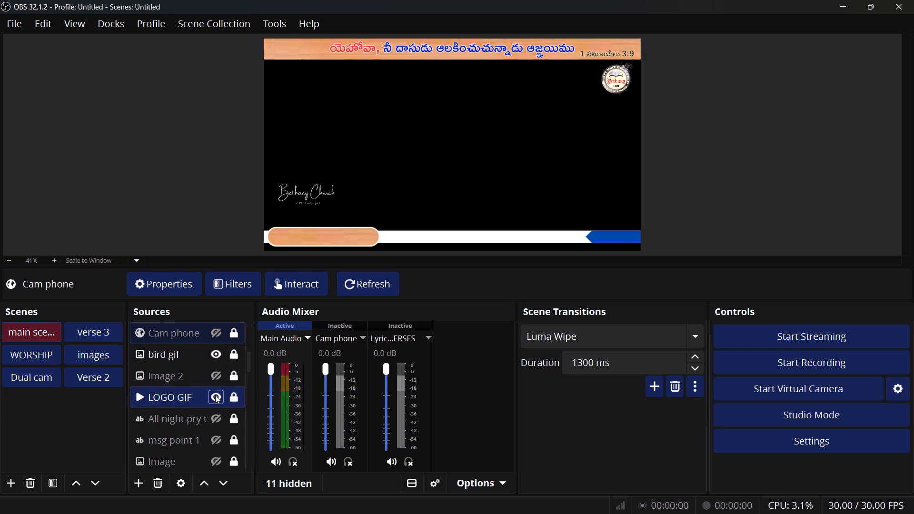
left_click(215, 395)
left_click(233, 397)
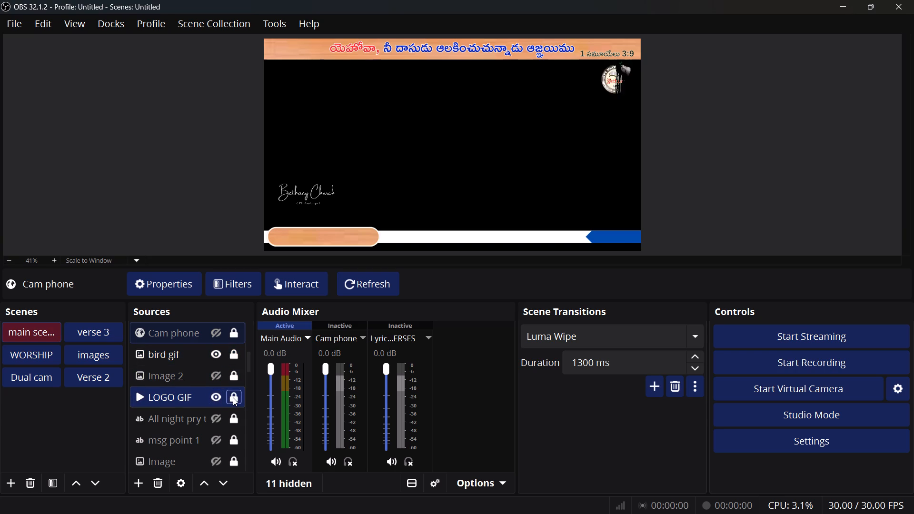
left_click(629, 71)
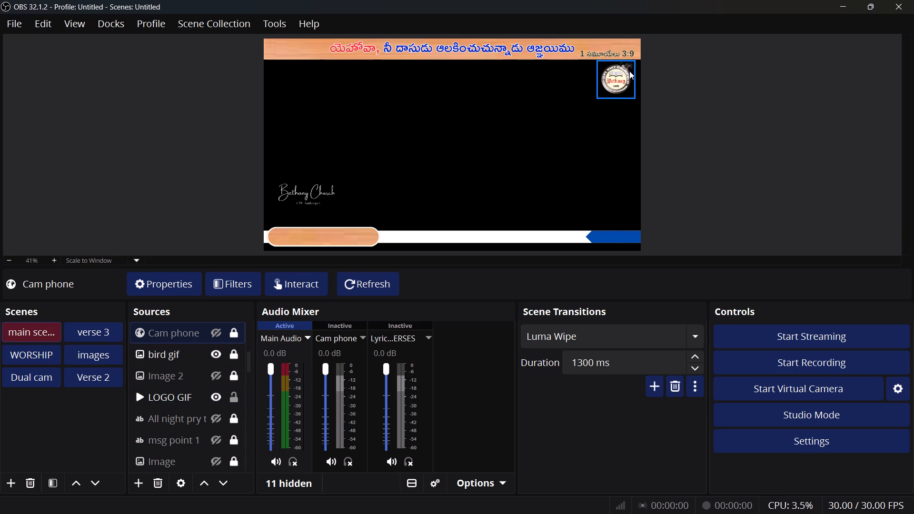
key("Down")
key("Down")
key("Down")
key("Down")
key("Down")
key("Down")
key("Down")
key("Down")
key("Down")
key("Down")
key("Down")
key("Down")
key("Down")
key("Down")
key("Down")
key("Down")
key("Down")
key("Down")
key("Down")
key("Down")
key("Down")
key("Down")
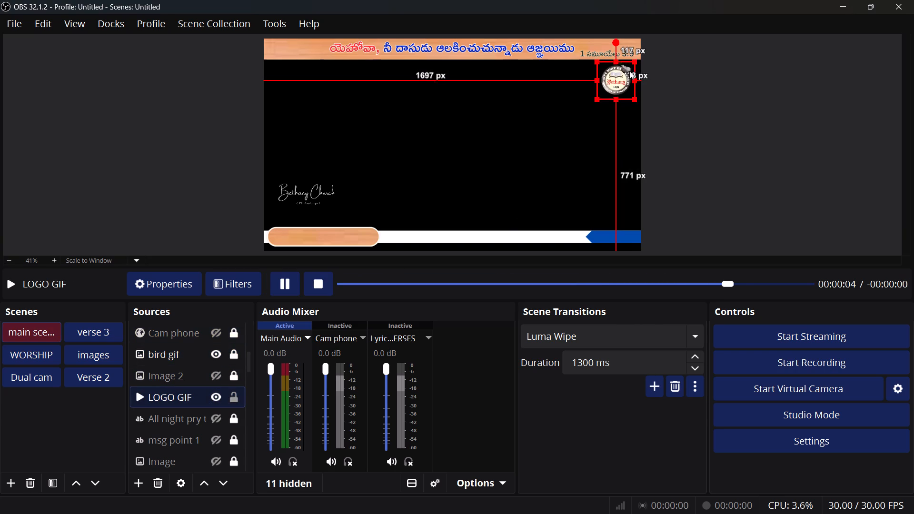
key("Up")
key("Up")
key("Up")
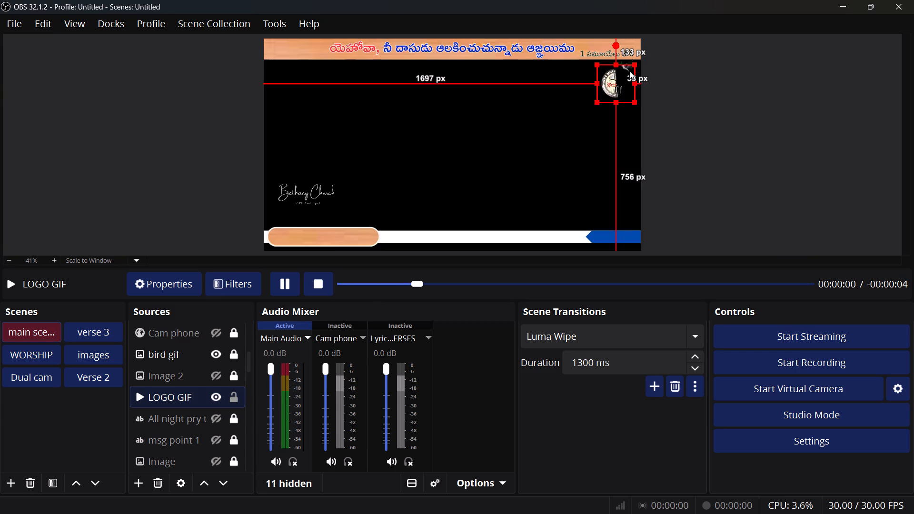
left_click(234, 392)
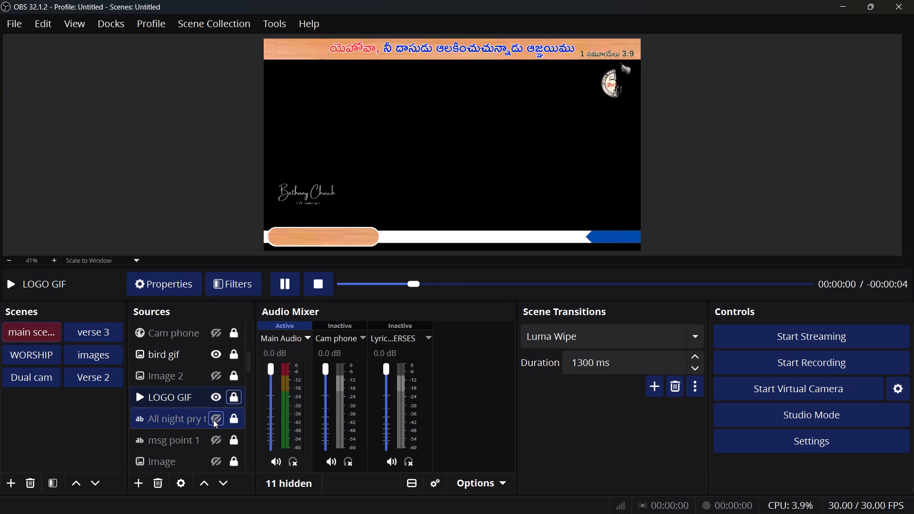
Check the All night pry tel text source by showing it and viewing its properties, then hide it again.
left_click(214, 420)
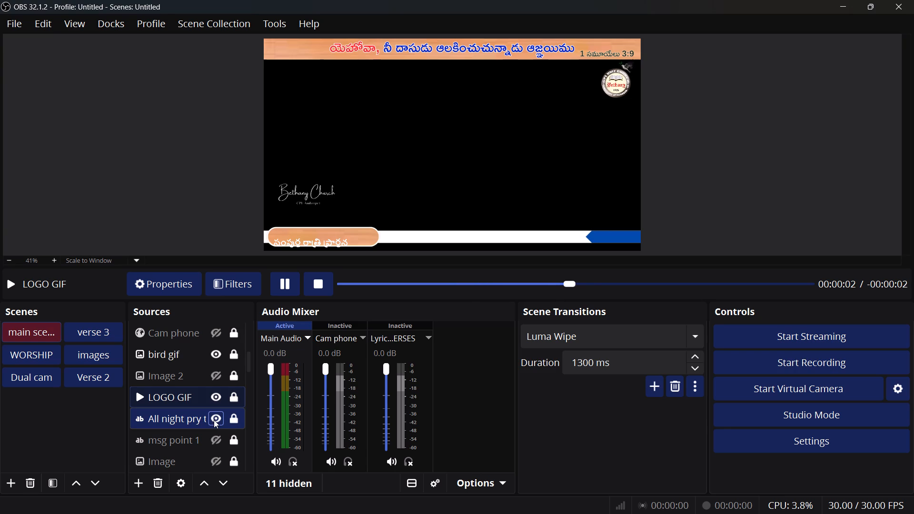
double_click(200, 418)
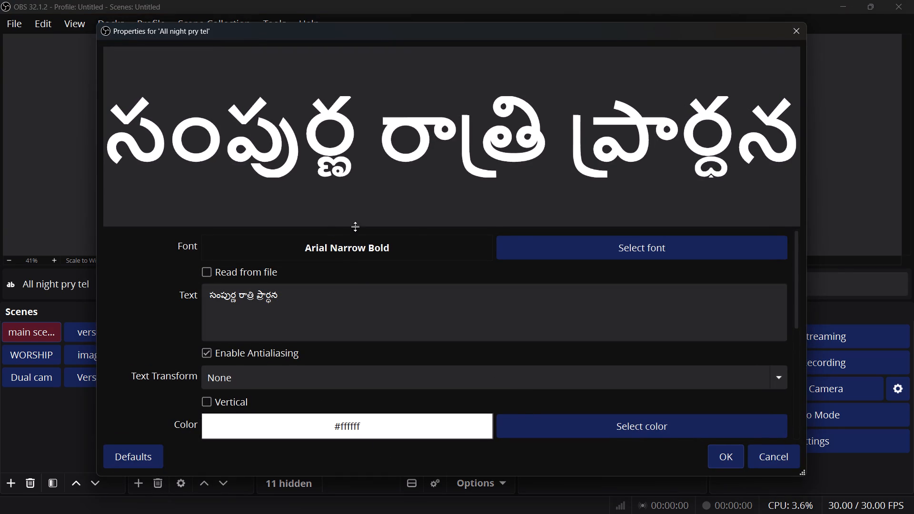
left_click(798, 28)
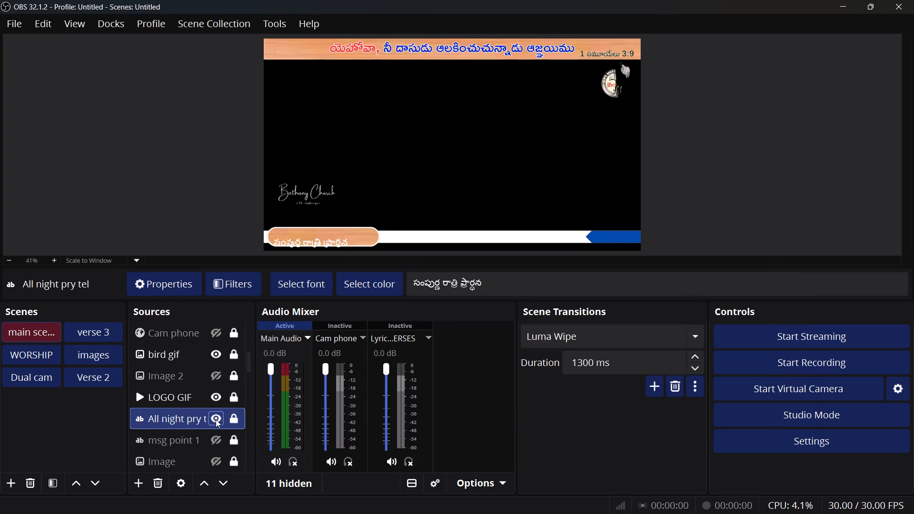
double_click(196, 418)
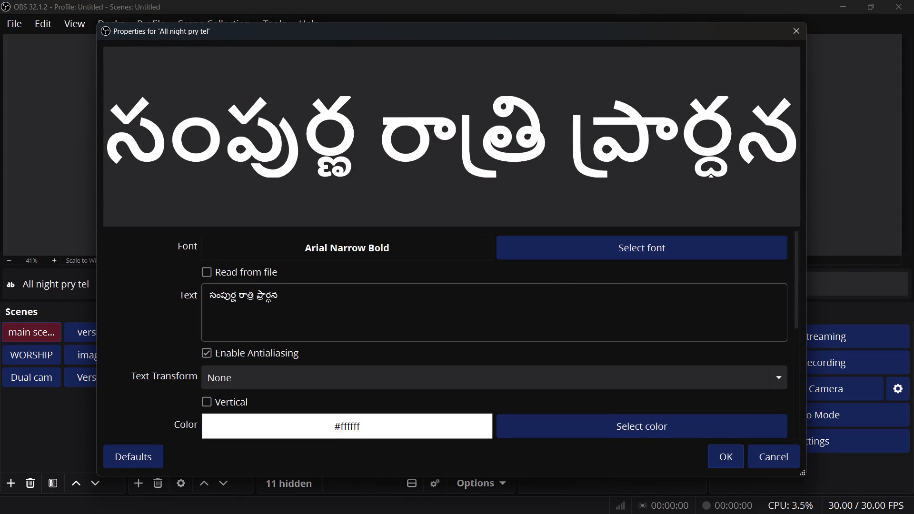
left_click(798, 27)
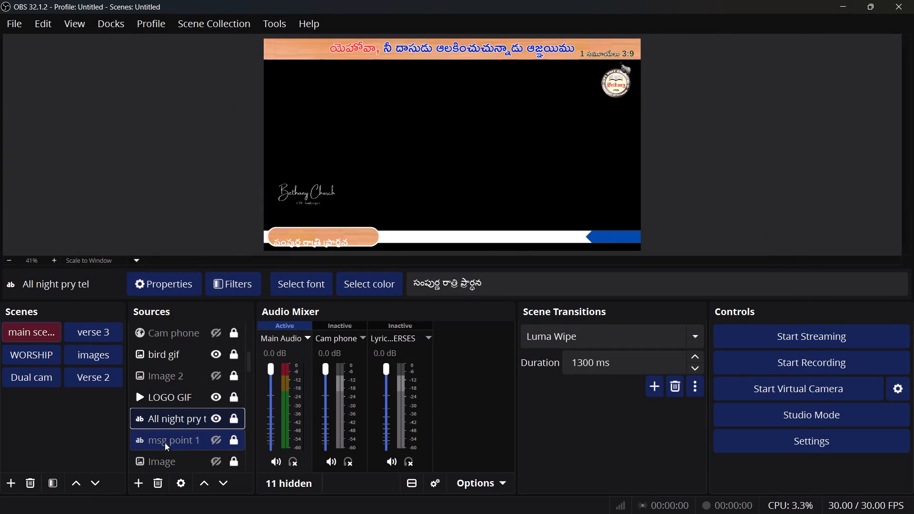
left_click(216, 418)
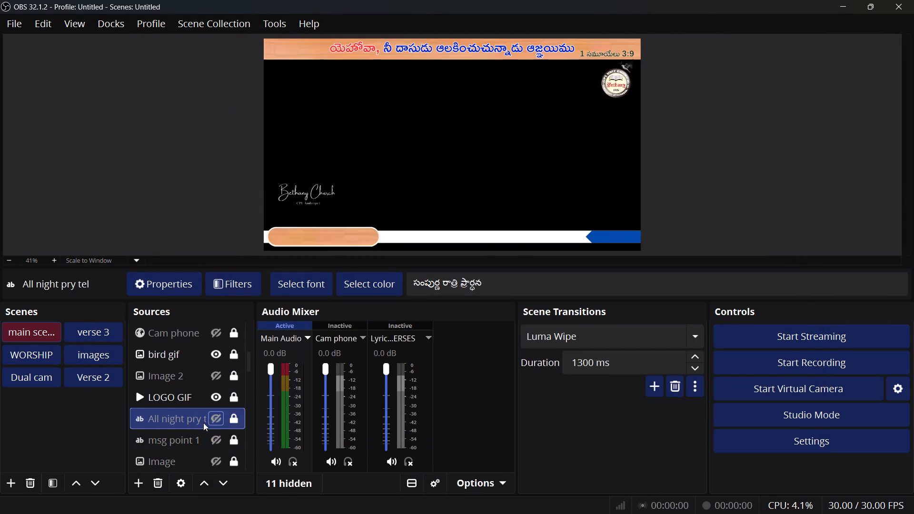
Show the msg point 1 text source directly below All night pry tel to check it, then remove it from the main scene.
scroll(199, 425, "down", 2)
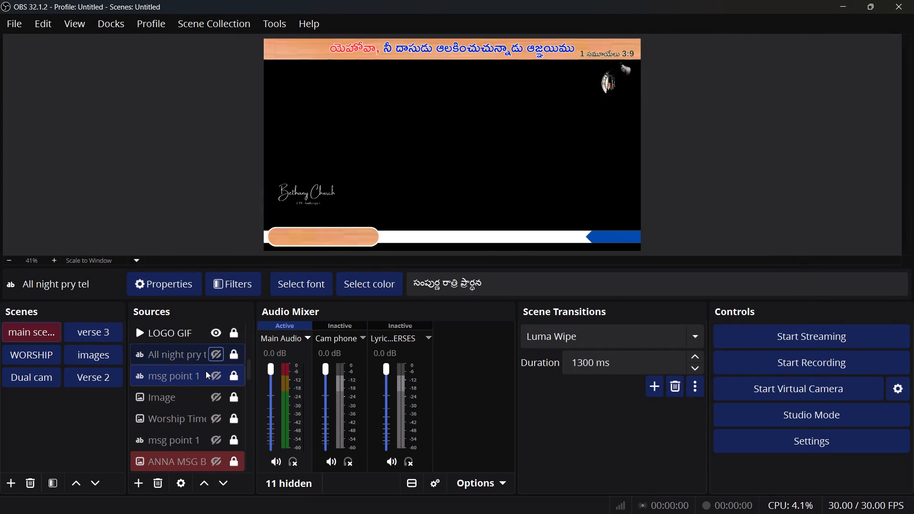
left_click(213, 376)
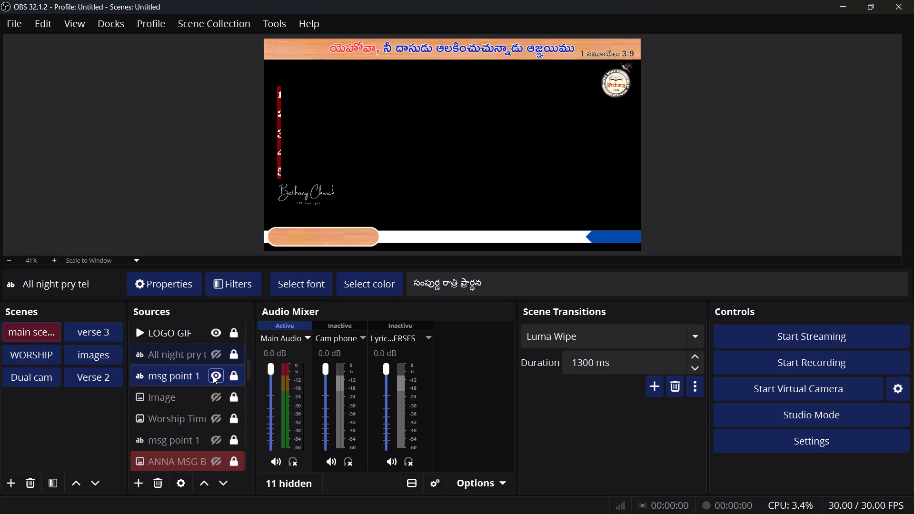
left_click(180, 376)
left_click(158, 484)
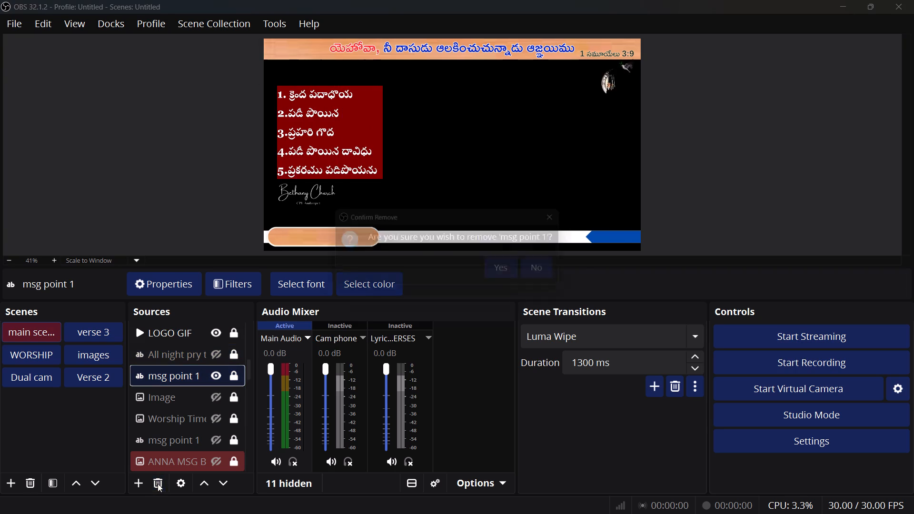
left_click(514, 275)
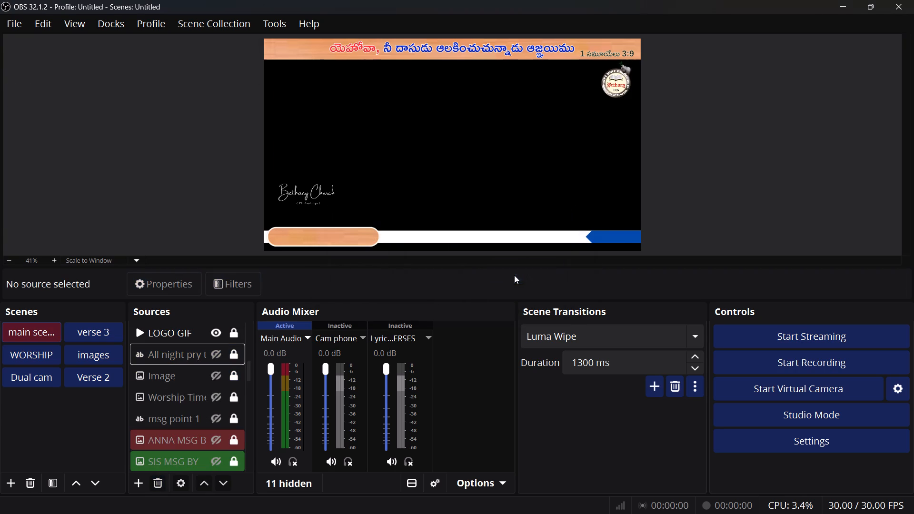
Check the source named Image by showing it and viewing its properties, then remove it from the main scene.
left_click(186, 377)
left_click(215, 373)
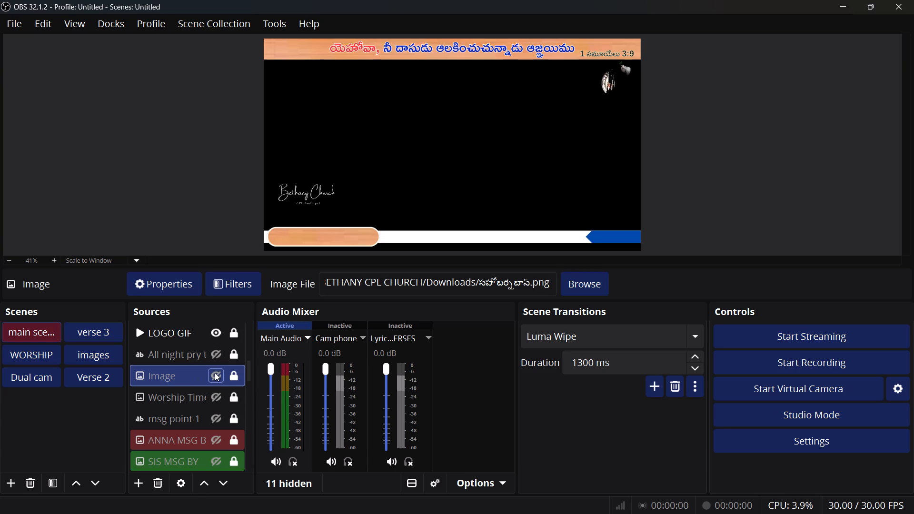
double_click(184, 373)
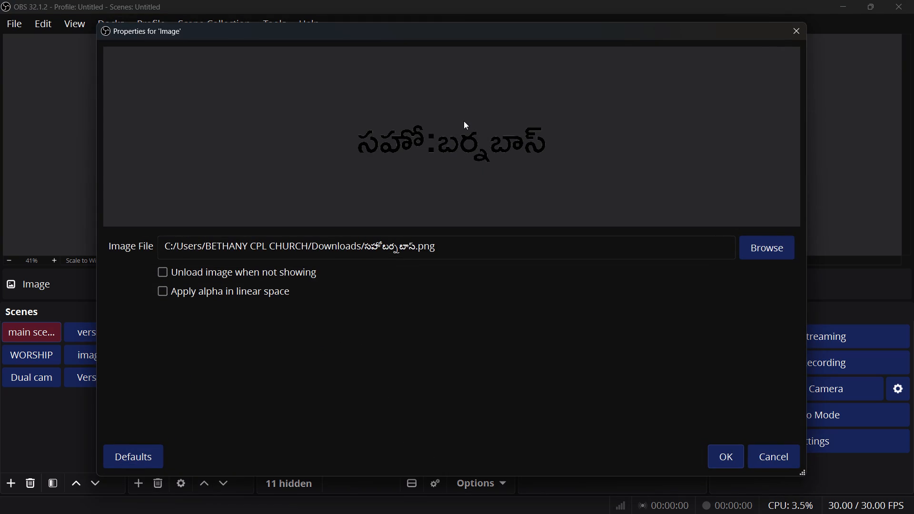
left_click(801, 31)
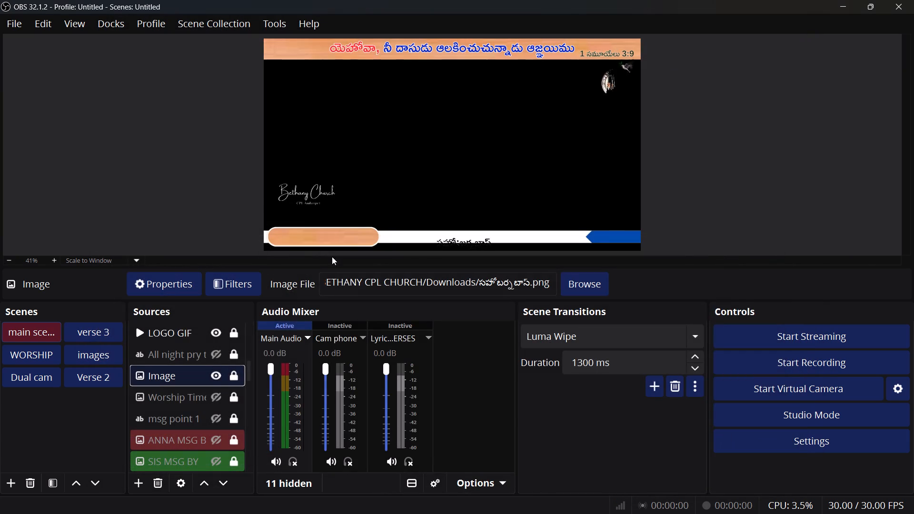
left_click(185, 376)
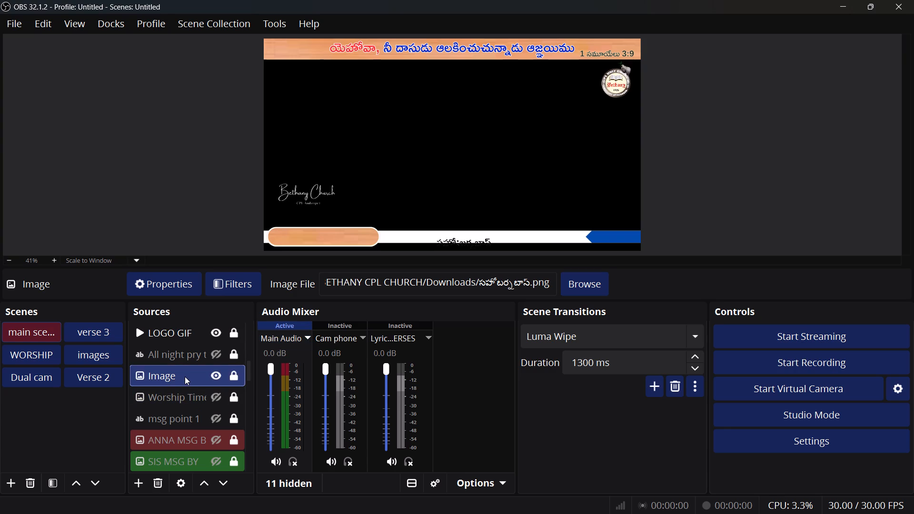
left_click(158, 486)
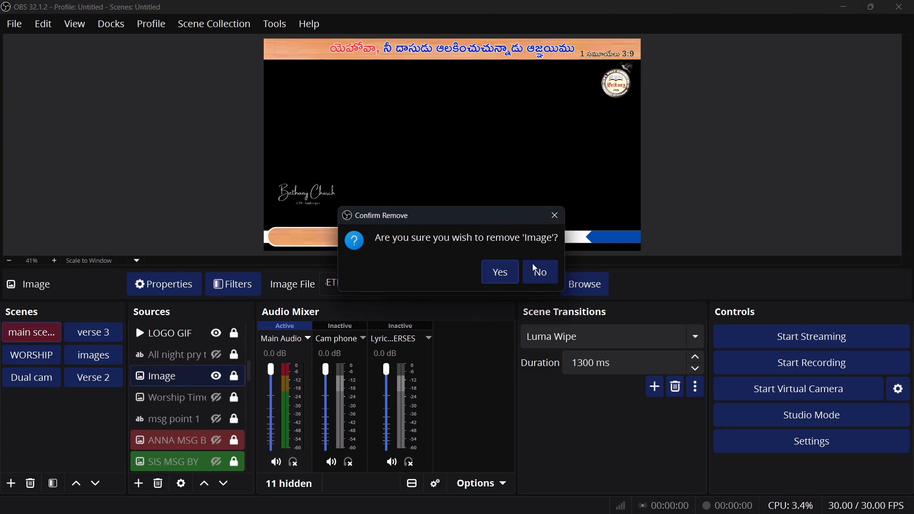
left_click(505, 272)
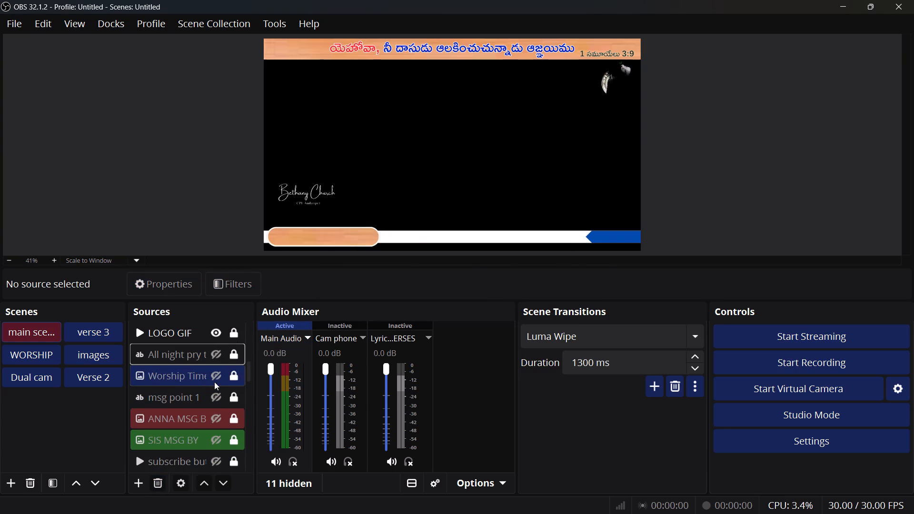
Check the Worship Time image by briefly showing it, leaving it hidden.
left_click(215, 379)
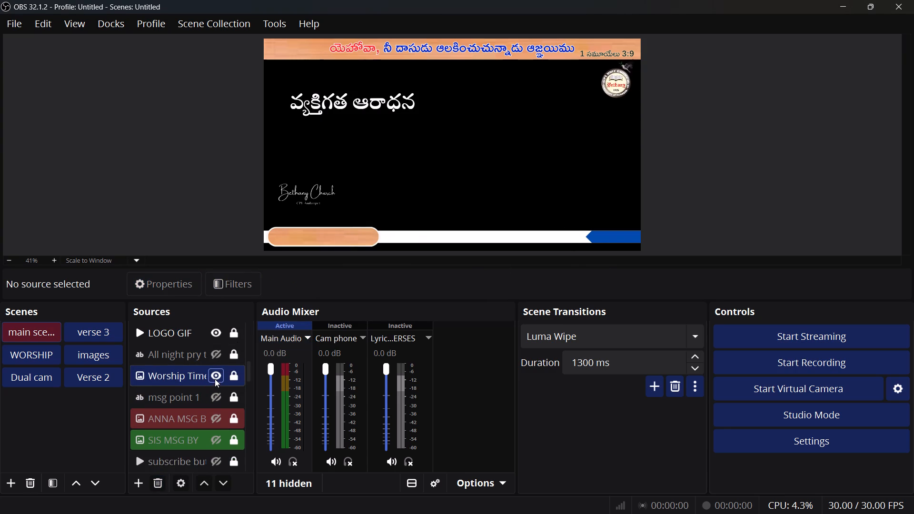
left_click(215, 379)
Check the remaining msg point 1 text source by briefly showing it, then remove it from the main scene.
left_click(216, 396)
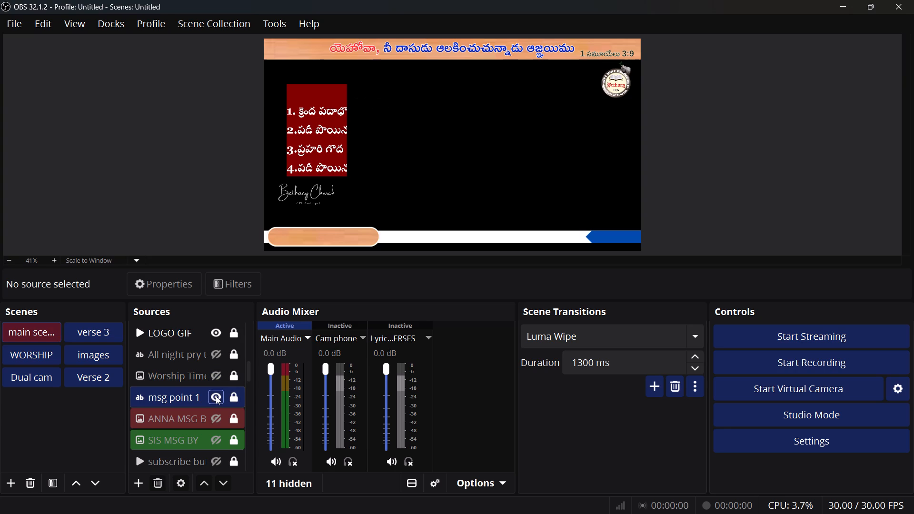
left_click(216, 396)
left_click(188, 399)
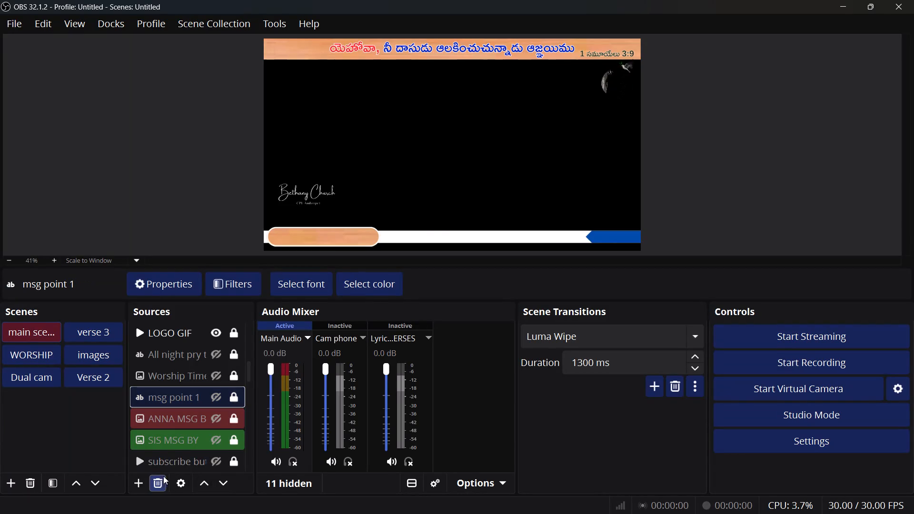
left_click(161, 478)
left_click(516, 276)
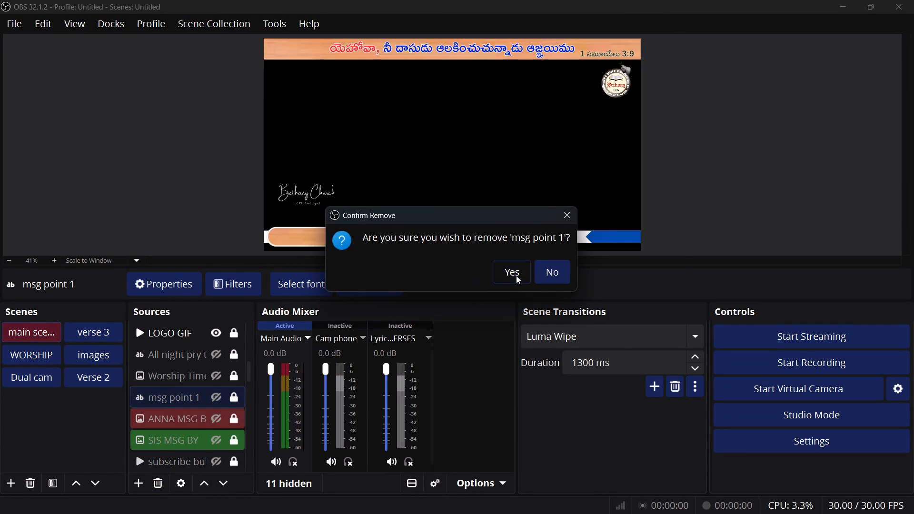
Check the Worship Time image again by briefly showing it, leaving it hidden.
left_click(218, 378)
left_click(218, 378)
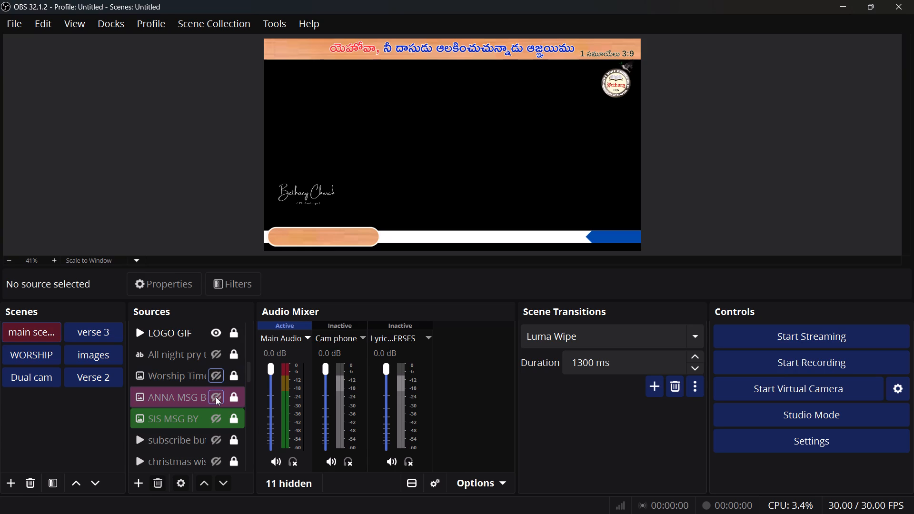
Check the ANNA MSG BY image by showing and hiding it, then remove it from the main scene.
left_click(216, 397)
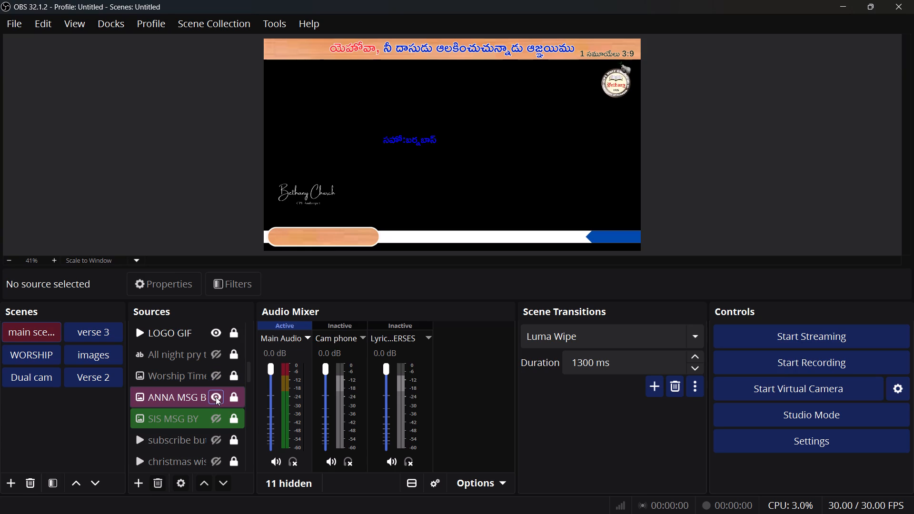
left_click(216, 397)
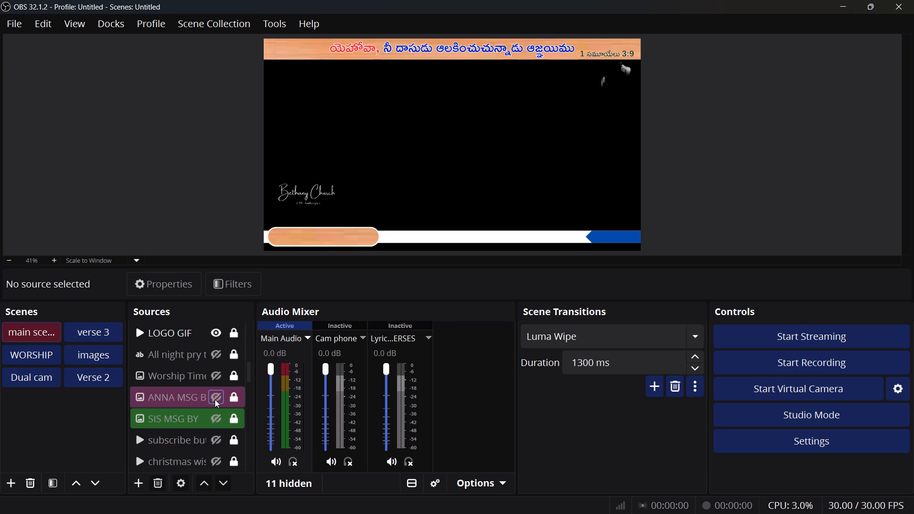
left_click(216, 395)
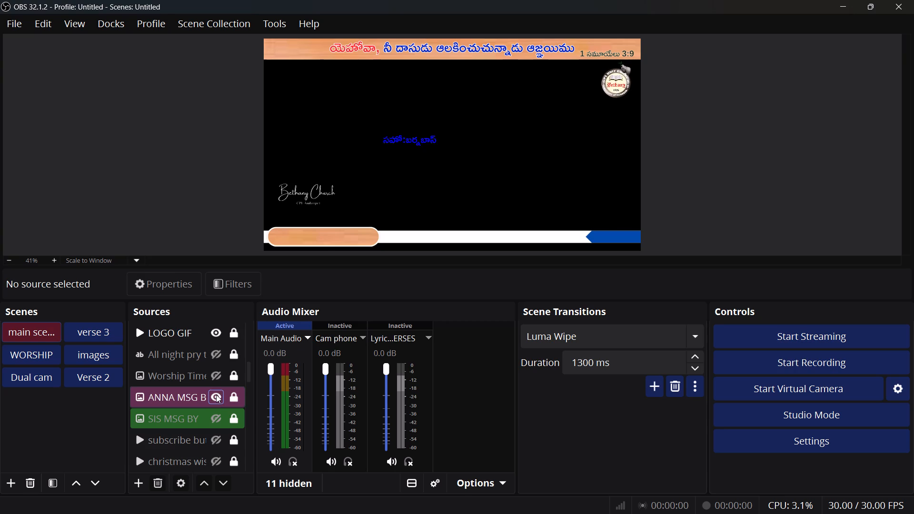
left_click(216, 395)
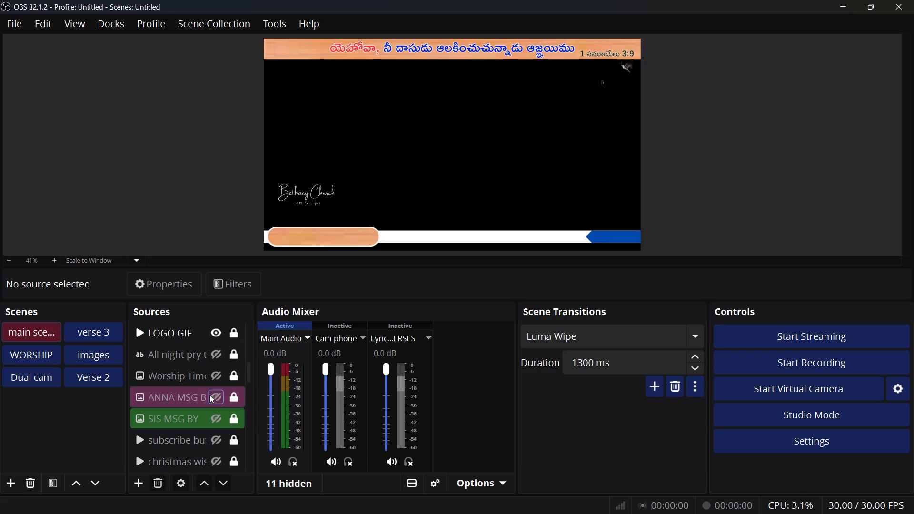
left_click(198, 395)
left_click(160, 482)
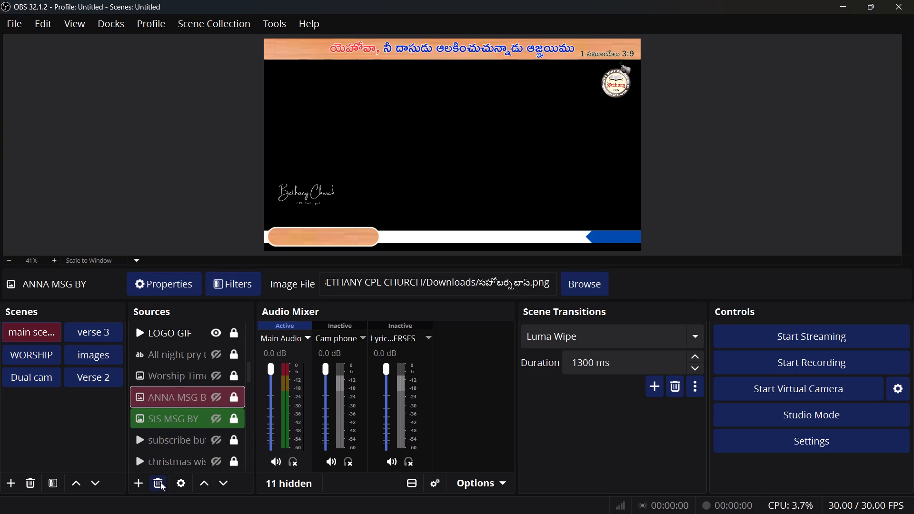
left_click(524, 275)
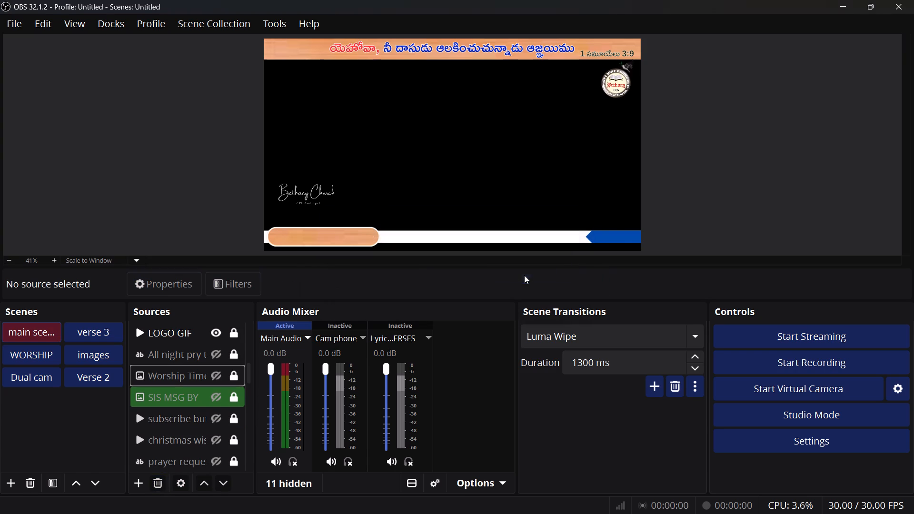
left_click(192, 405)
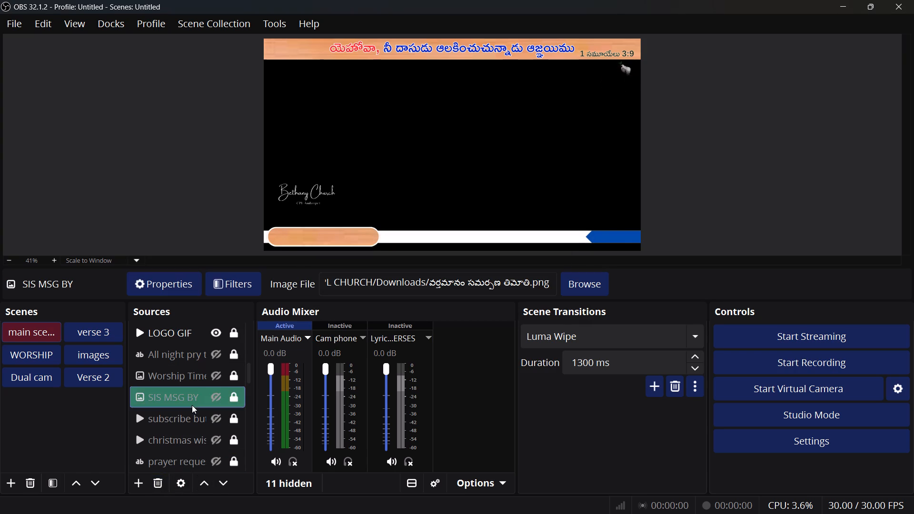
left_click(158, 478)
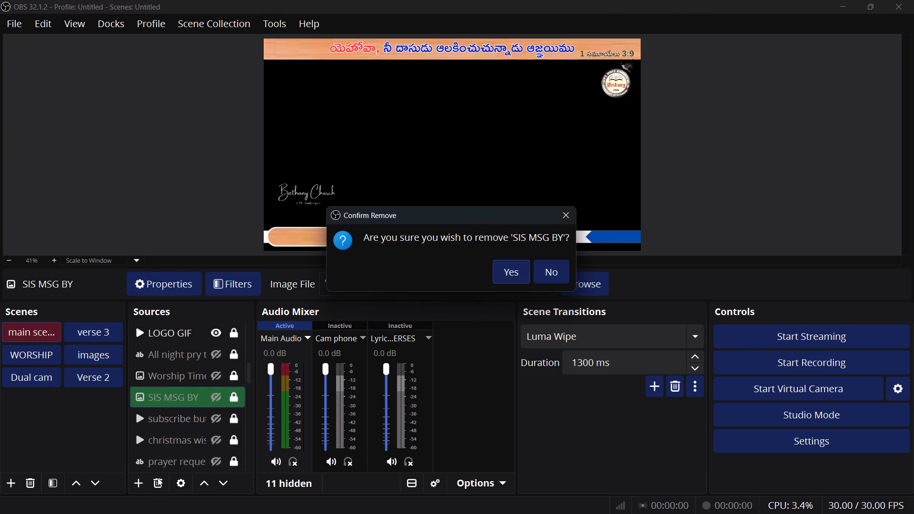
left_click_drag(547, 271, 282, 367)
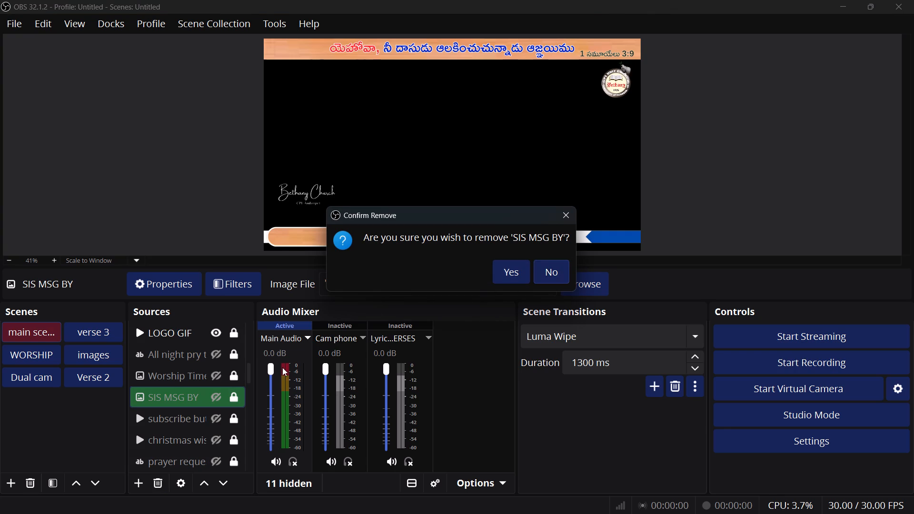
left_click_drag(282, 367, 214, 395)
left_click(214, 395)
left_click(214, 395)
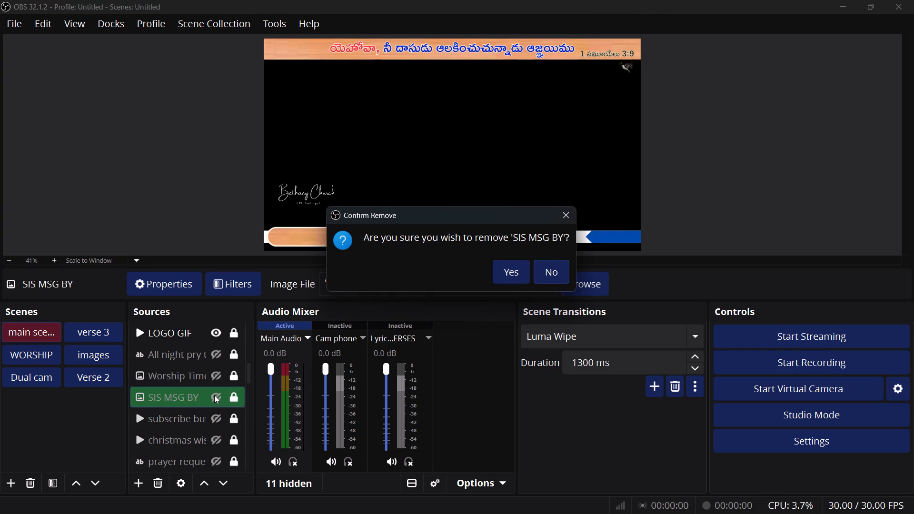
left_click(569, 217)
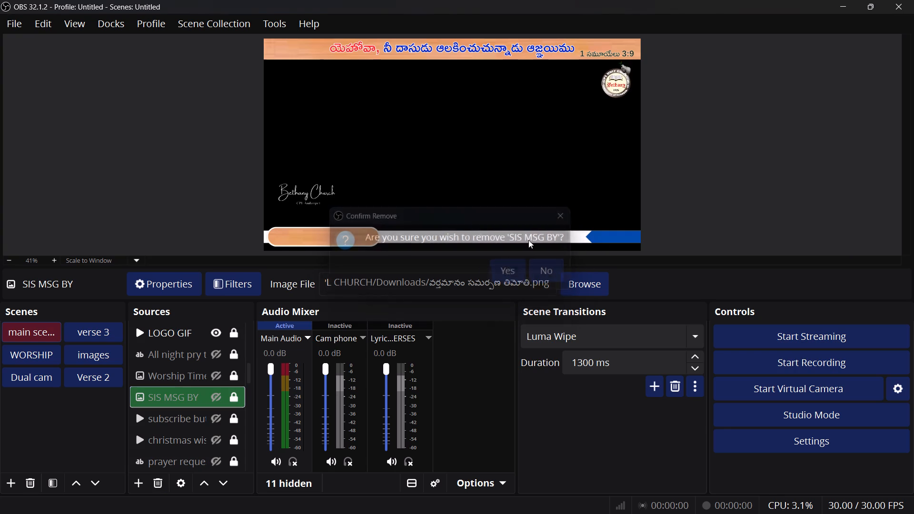
Check the SIS MSG BY image by briefly showing it, leaving it hidden.
left_click(215, 397)
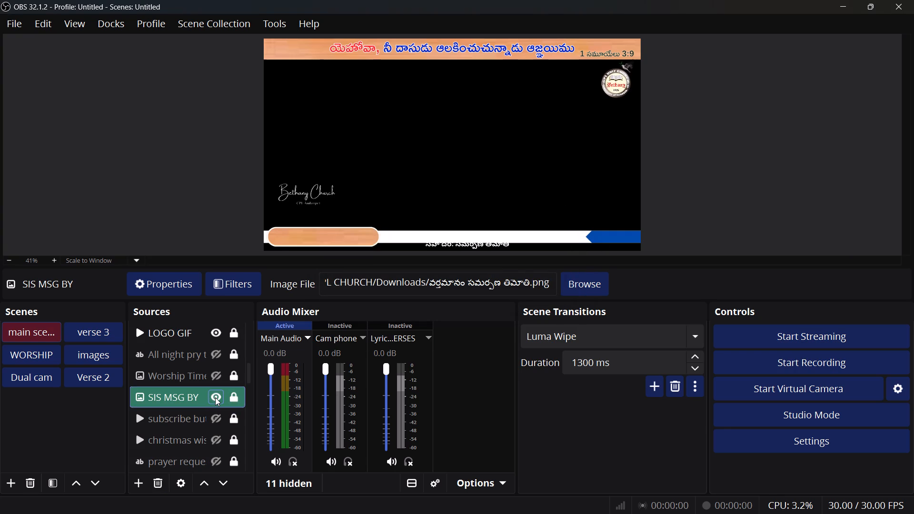
left_click(215, 397)
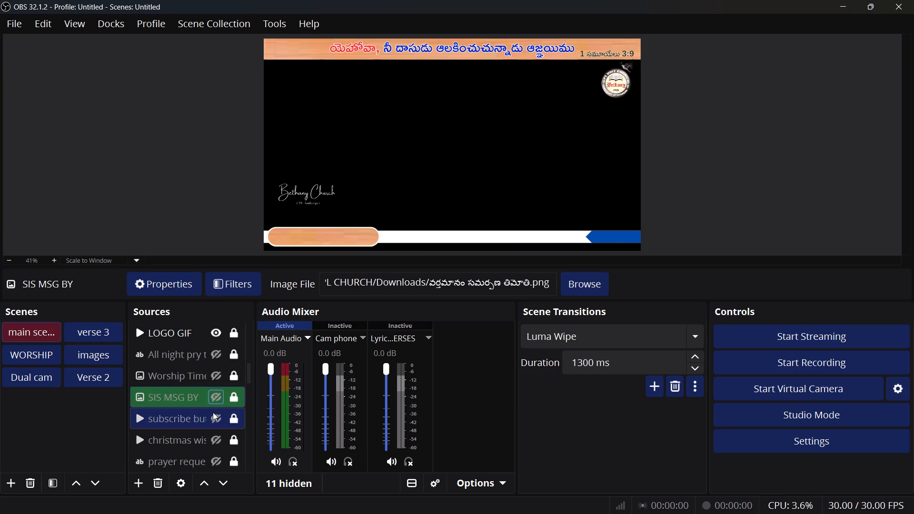
Check the subscribe button media source by letting it play in the preview, then hide it again.
left_click(215, 418)
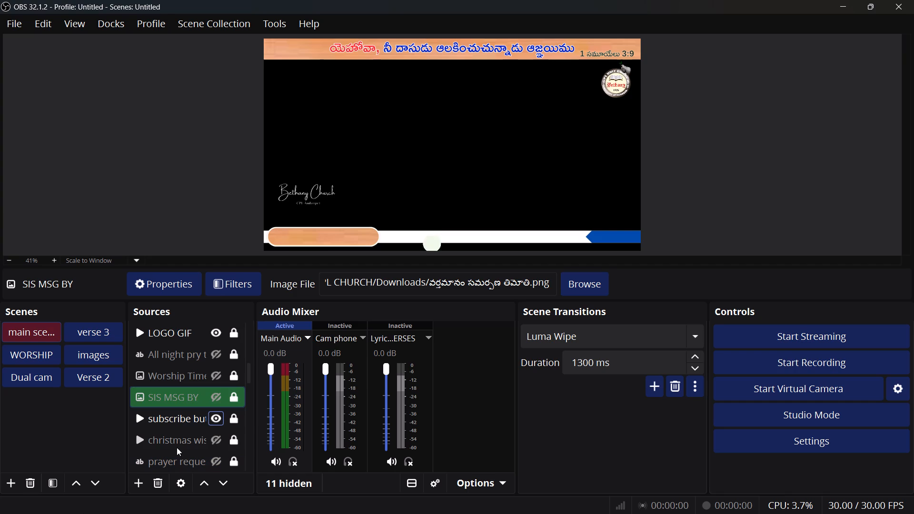
left_click(202, 426)
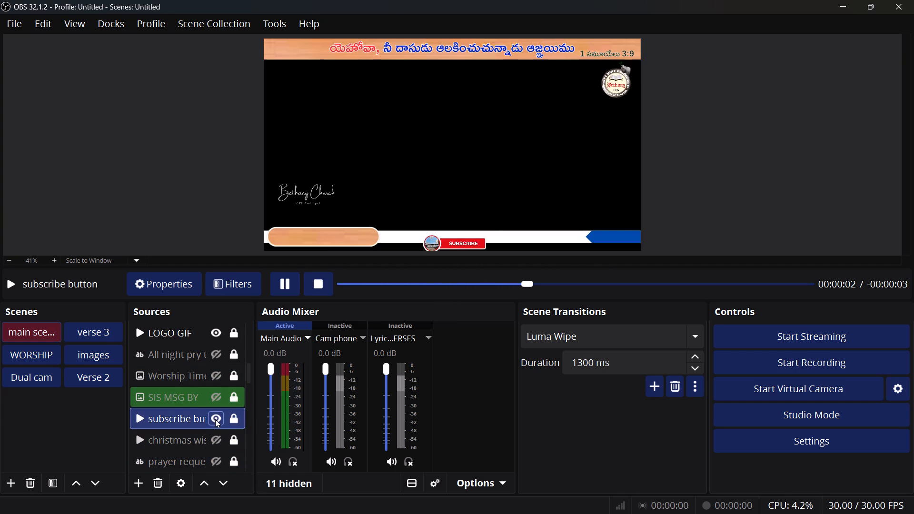
left_click(215, 419)
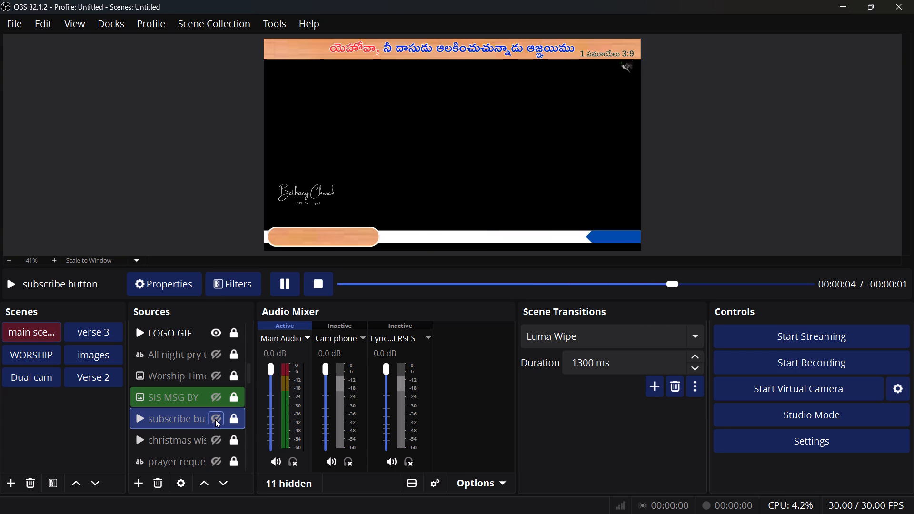
Check the christmas wishes media source by showing it and viewing its properties, then remove it from the main scene.
left_click(215, 440)
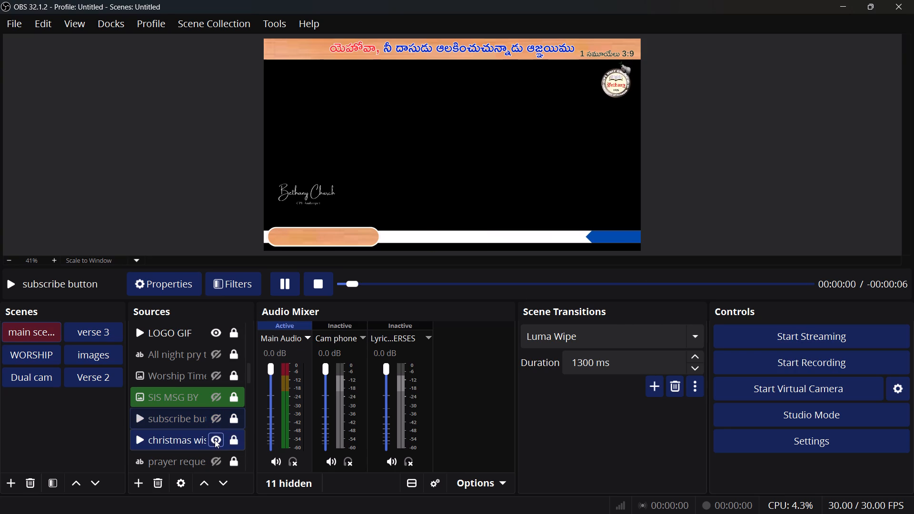
double_click(174, 440)
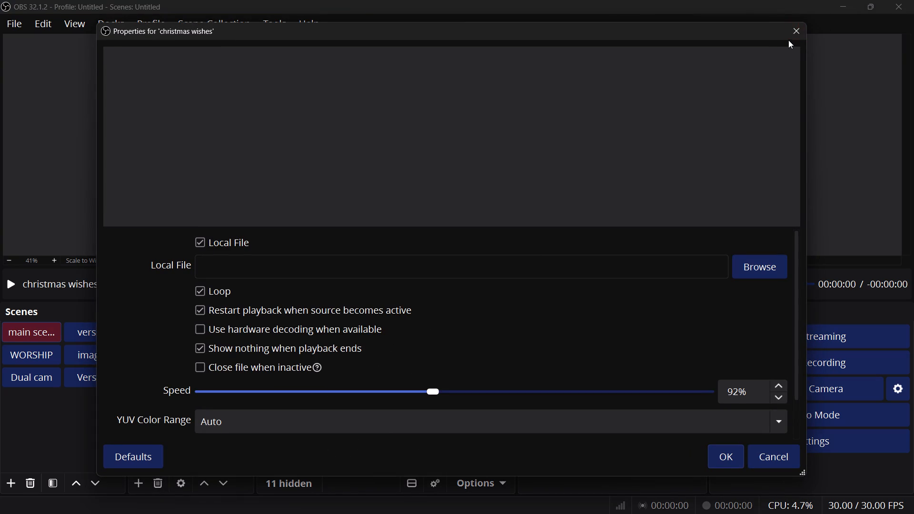
left_click(799, 33)
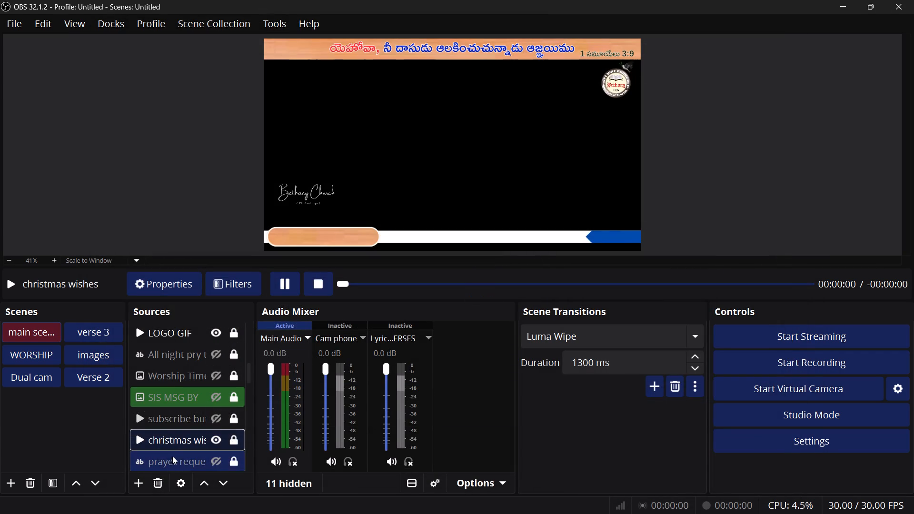
left_click(178, 446)
left_click(155, 490)
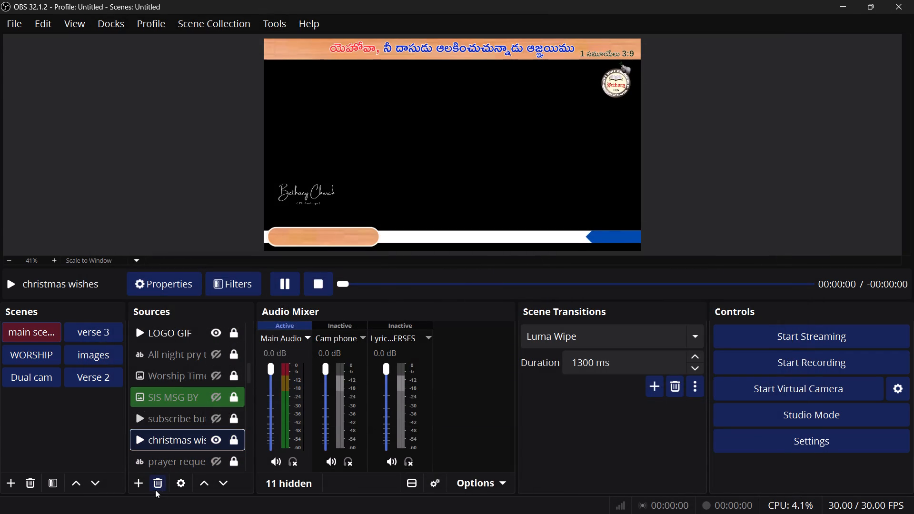
left_click(517, 276)
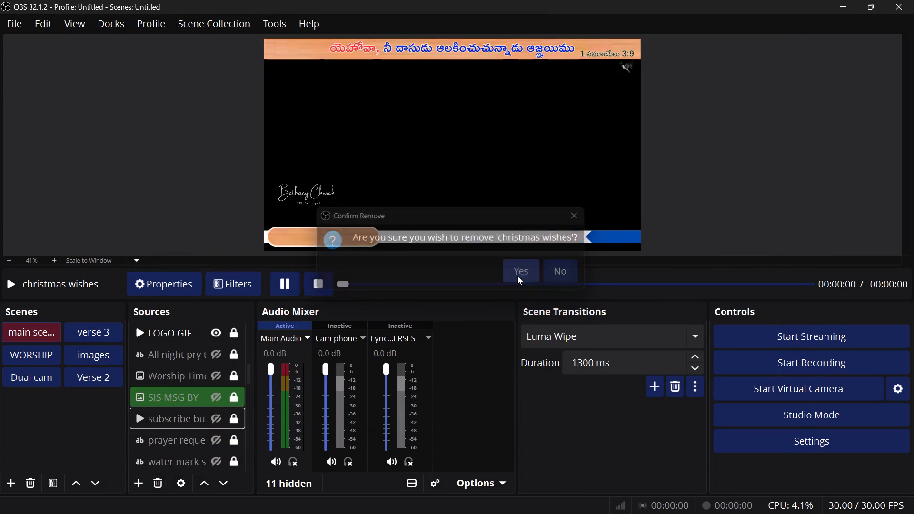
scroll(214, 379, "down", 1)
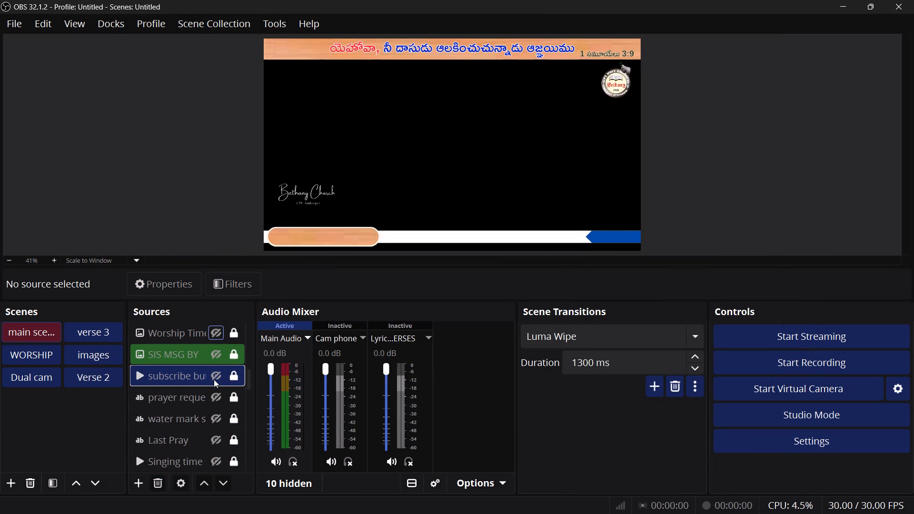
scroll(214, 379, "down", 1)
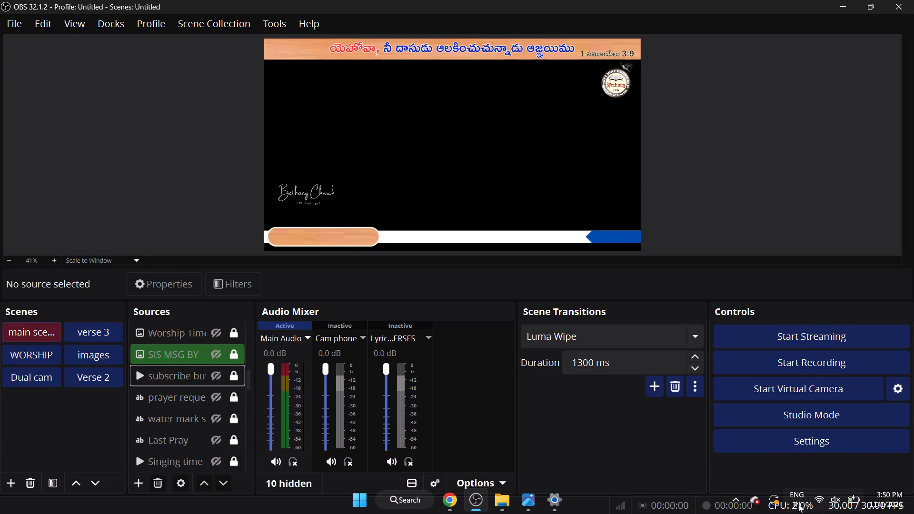
Raise the display brightness to maximum in the Windows quick settings, then return to OBS.
left_click(735, 500)
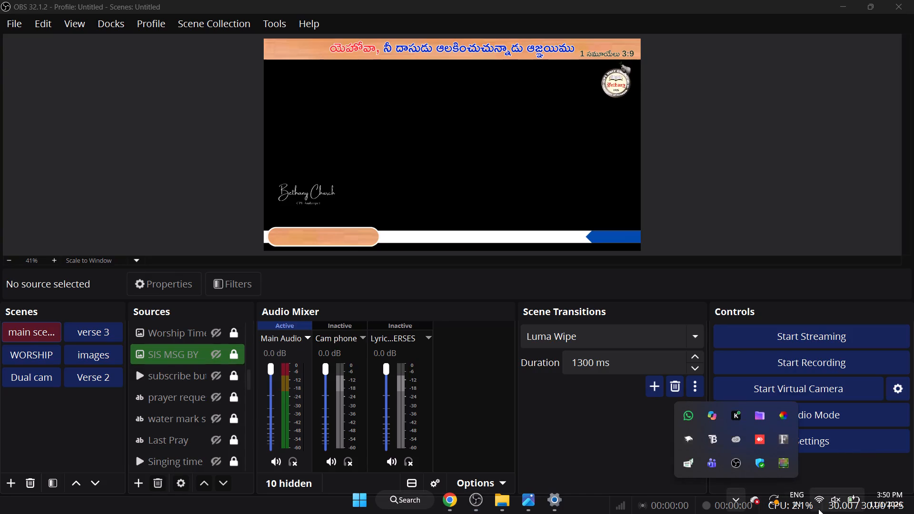
left_click(818, 509)
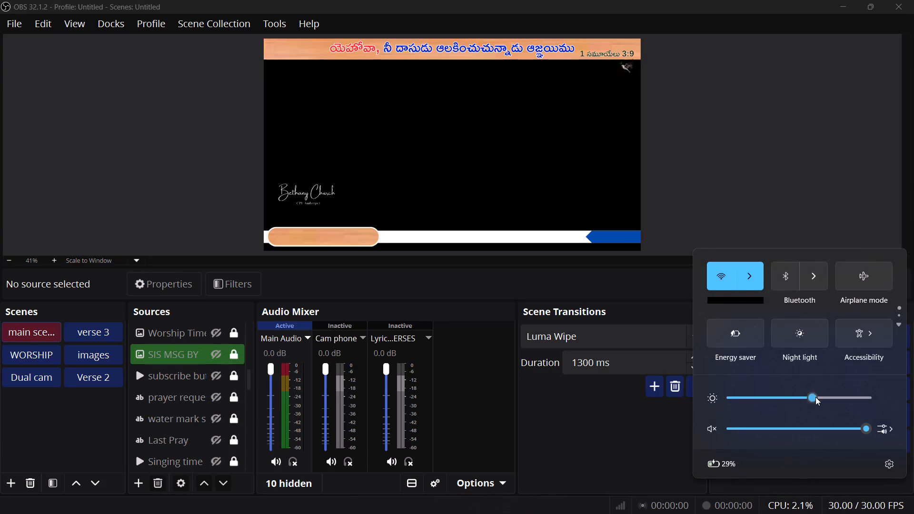
left_click_drag(815, 397, 913, 375)
left_click(705, 185)
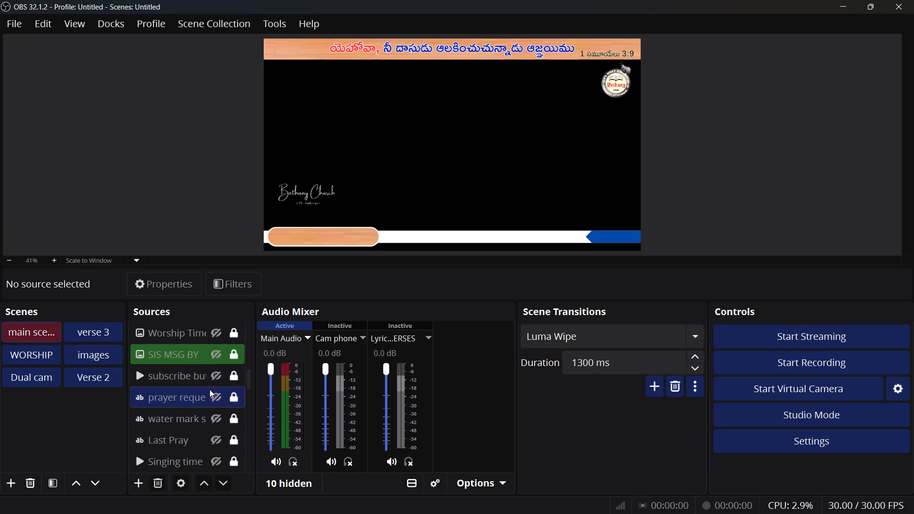
Check the prayer request text source by briefly showing it, leaving it hidden.
left_click(215, 393)
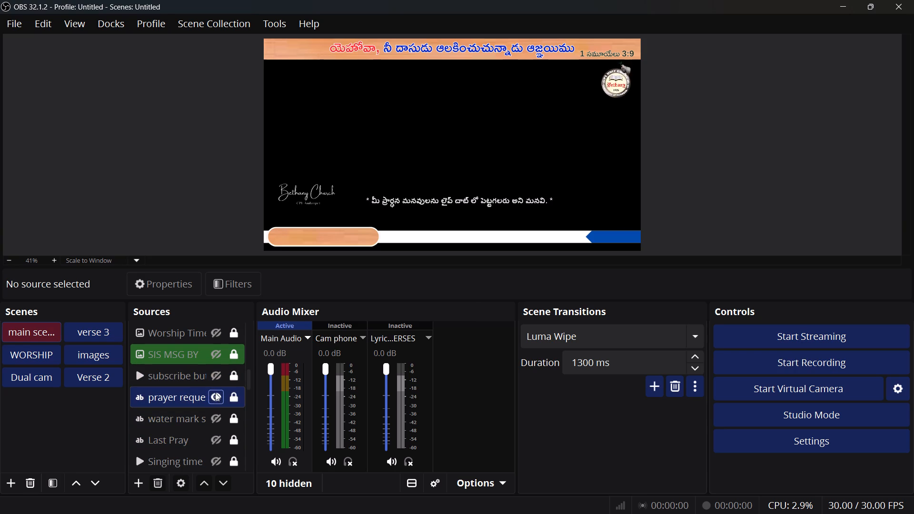
left_click(216, 397)
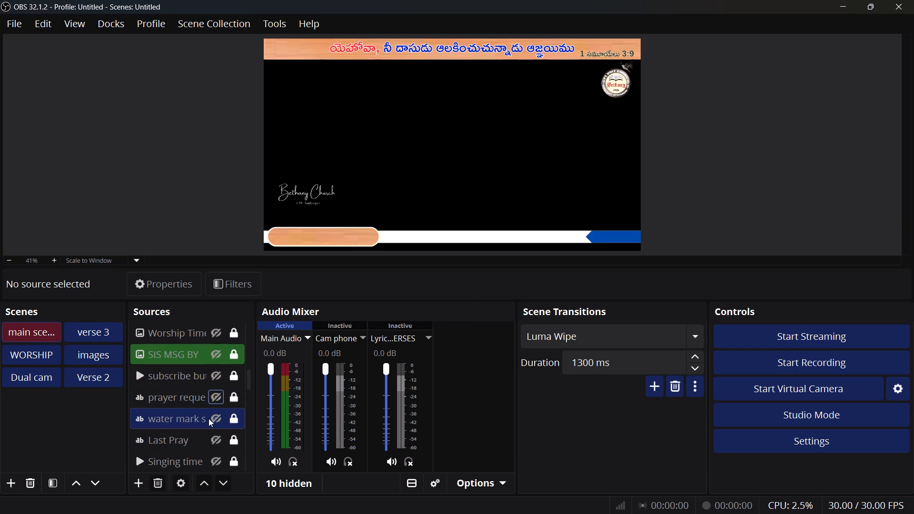
Check the water mark scroll text source by showing it and viewing its properties, then hide it again.
left_click(212, 419)
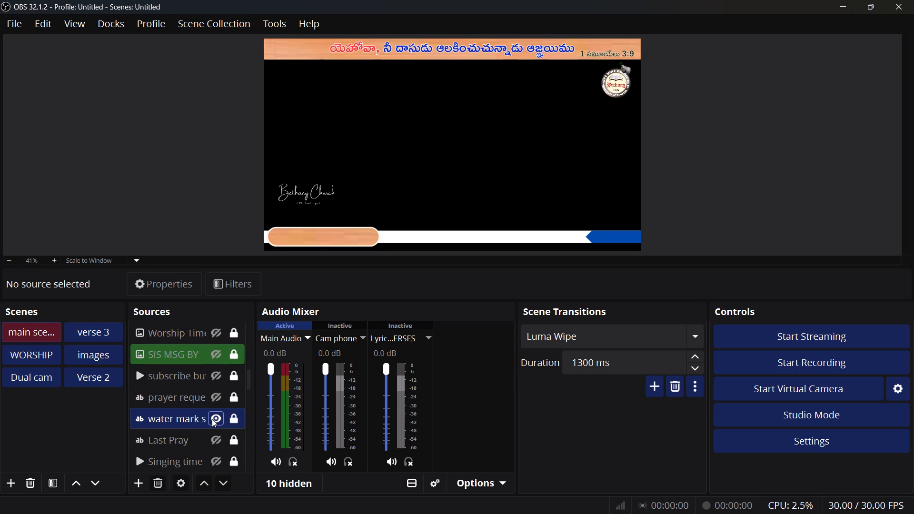
left_click(188, 407)
double_click(188, 407)
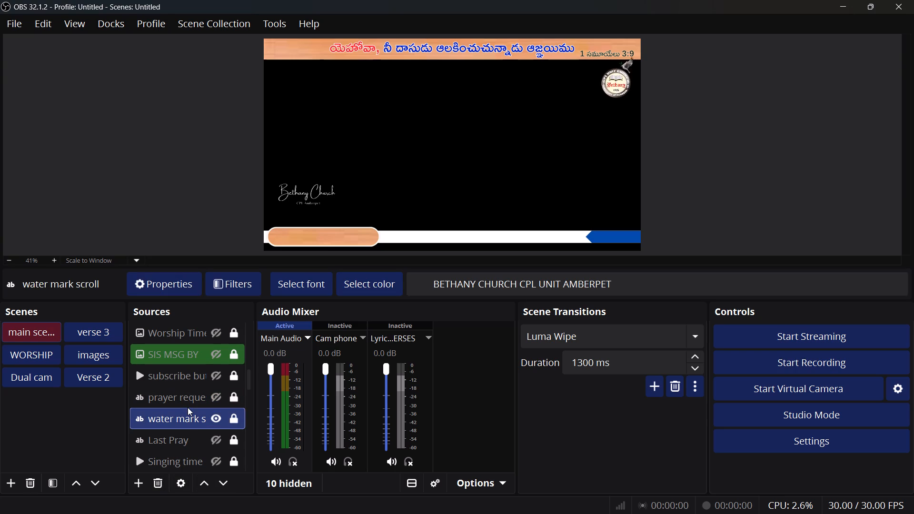
double_click(189, 416)
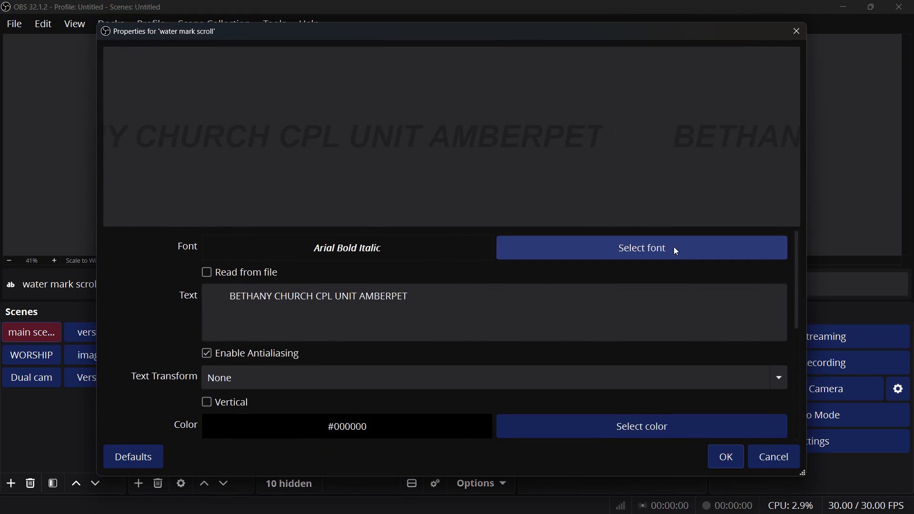
left_click(797, 34)
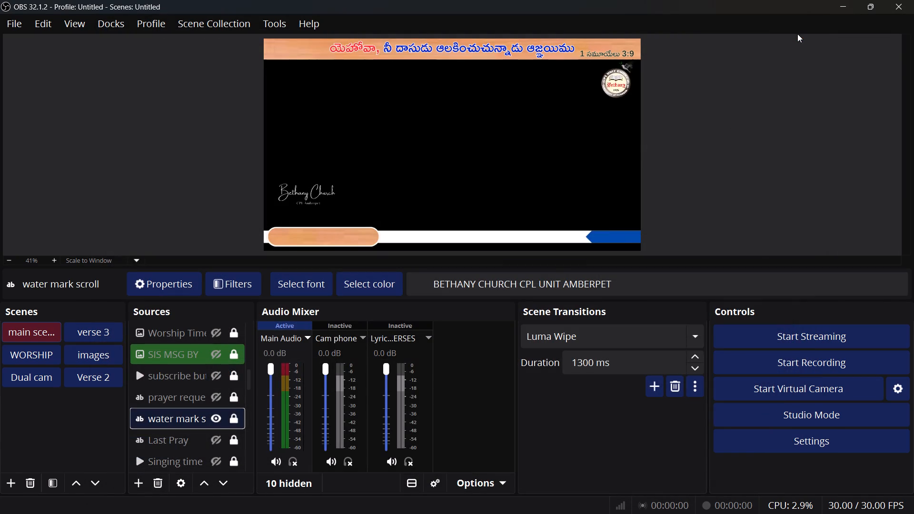
left_click(212, 419)
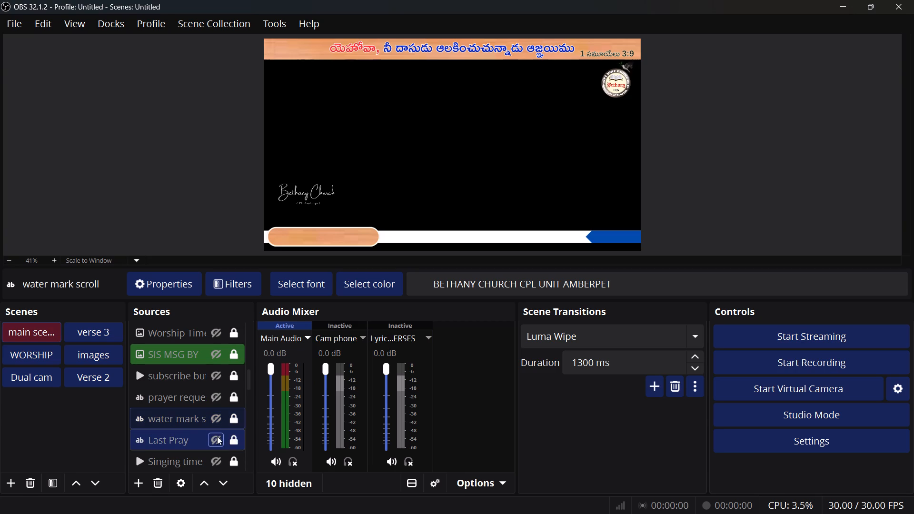
Check the Last Pray text source by briefly showing it, then move it up the source order to between the messenger text source and UT 2.
left_click(217, 436)
left_click(217, 436)
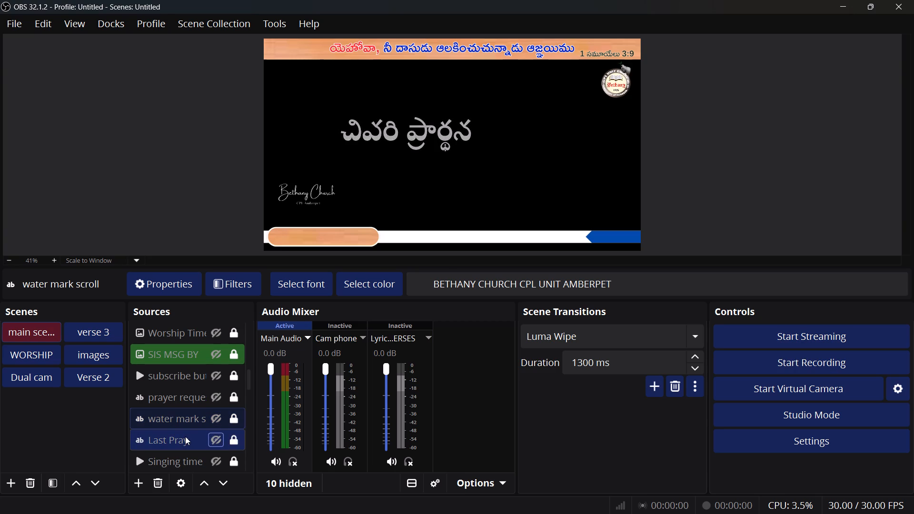
scroll(185, 436, "down", 2)
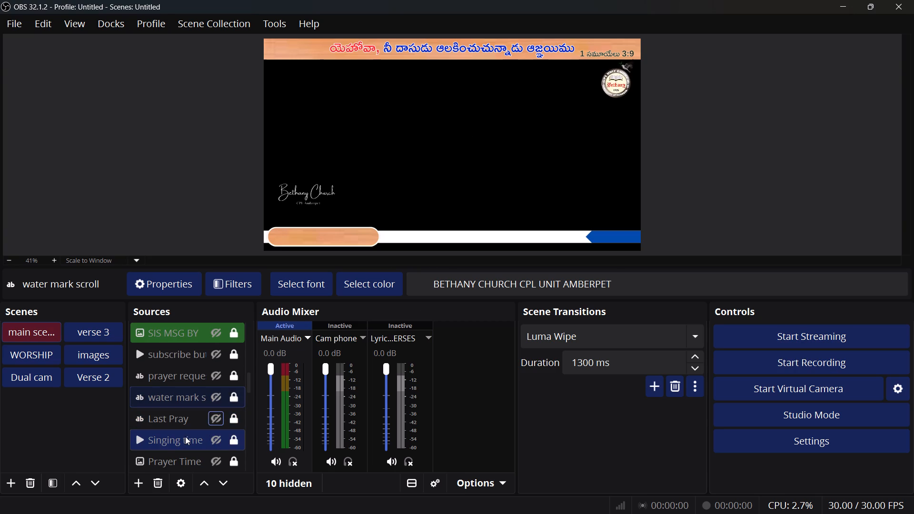
left_click_drag(191, 420, 195, 382)
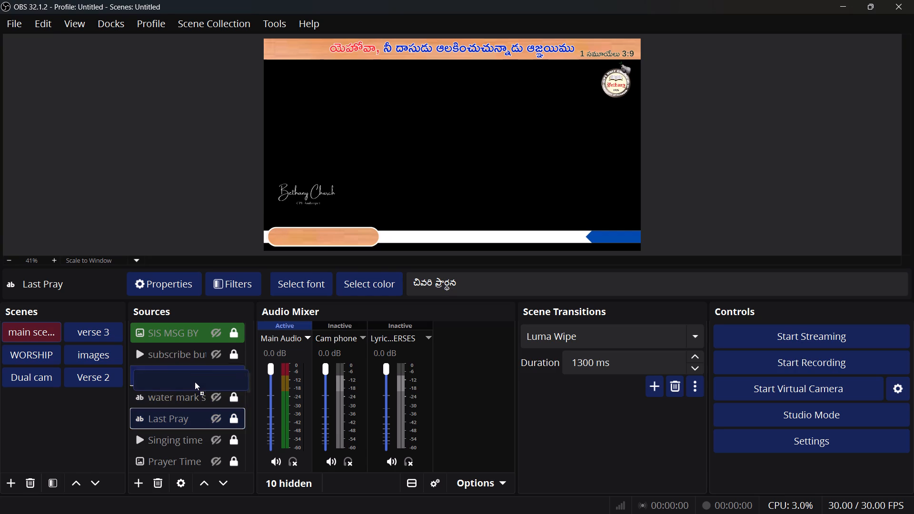
left_click_drag(195, 382, 192, 337)
scroll(192, 368, "up", 1)
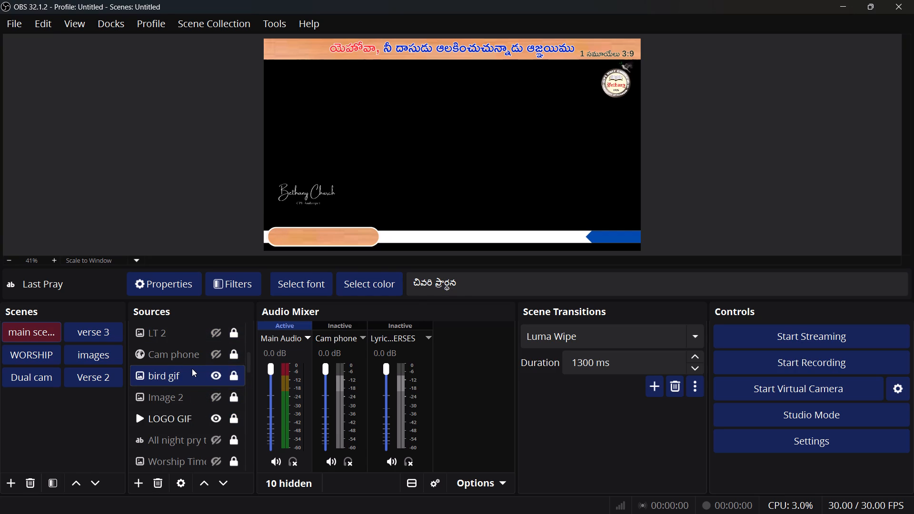
left_click(192, 368)
scroll(192, 368, "down", 1)
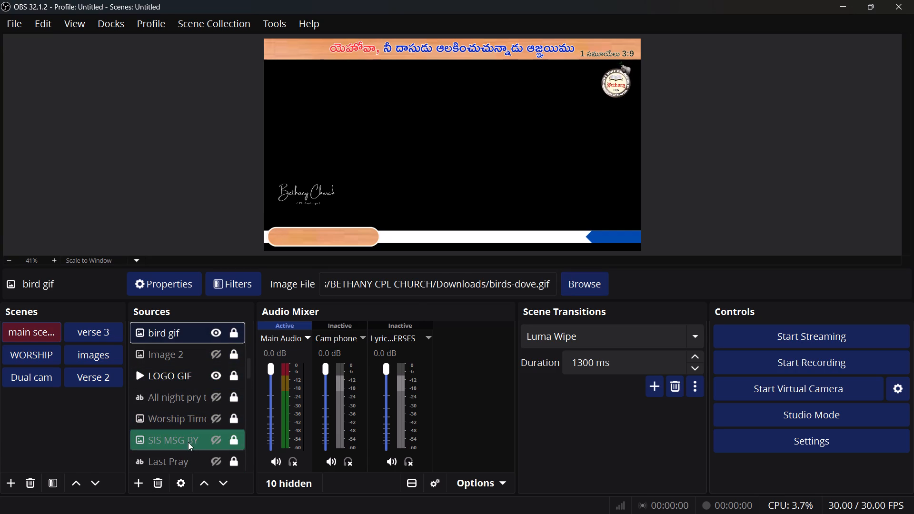
left_click_drag(189, 455, 188, 341)
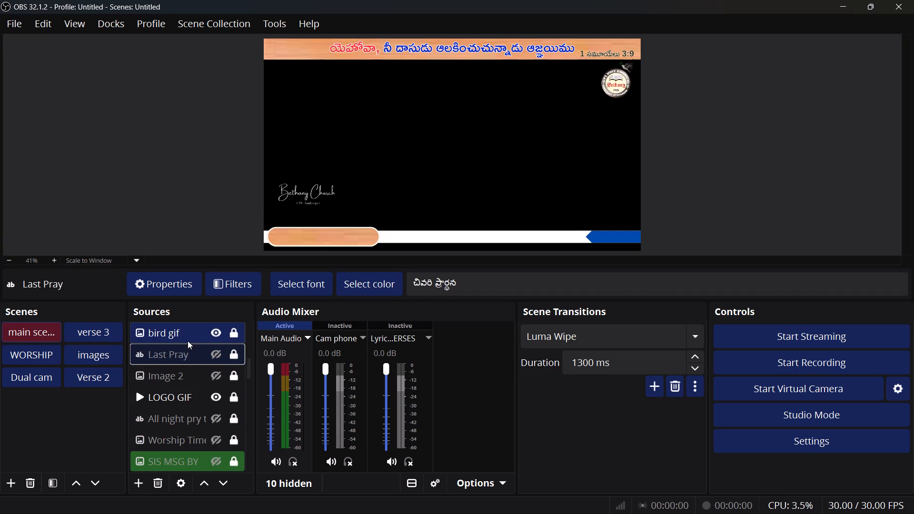
scroll(188, 341, "up", 1)
left_click_drag(194, 443, 194, 439)
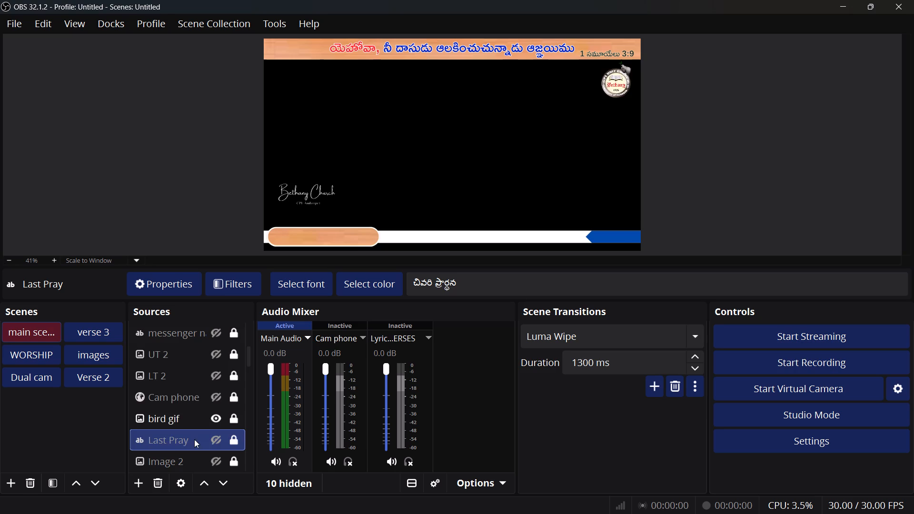
left_click_drag(194, 439, 197, 350)
scroll(197, 350, "up", 1)
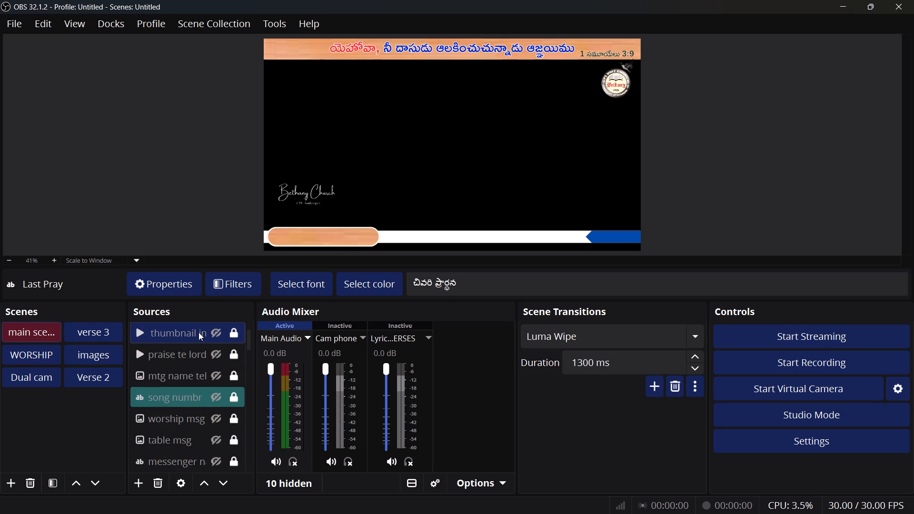
scroll(199, 332, "down", 1)
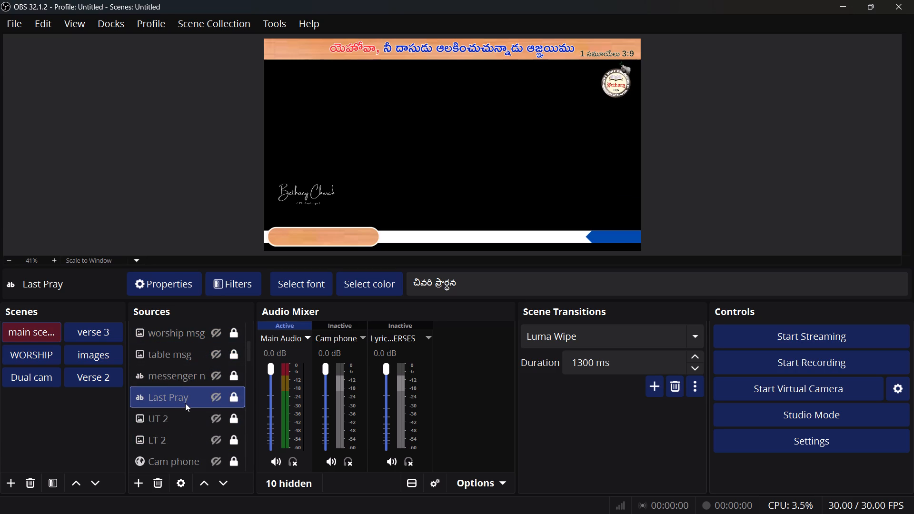
Check the relocated Last Pray text by briefly showing it in the preview, leaving it hidden and selected.
left_click(220, 395)
left_click(220, 395)
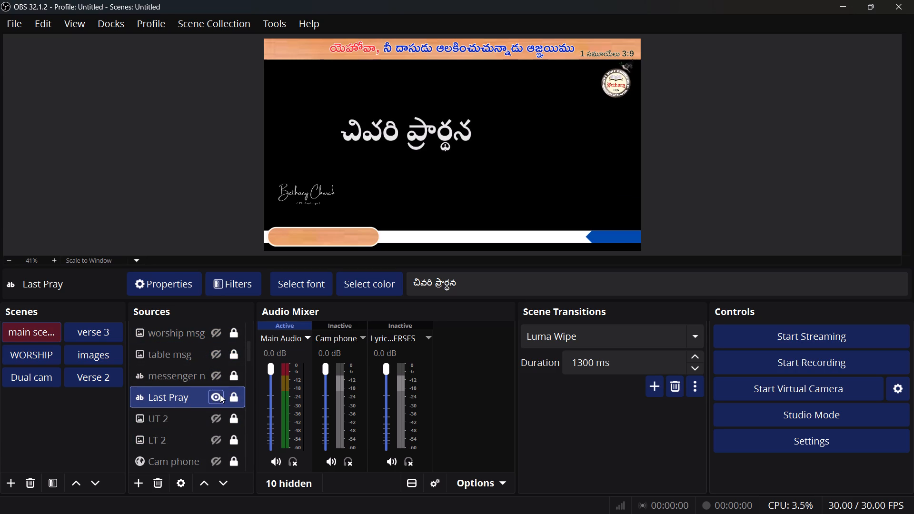
right_click(200, 398)
scroll(200, 398, "down", 1)
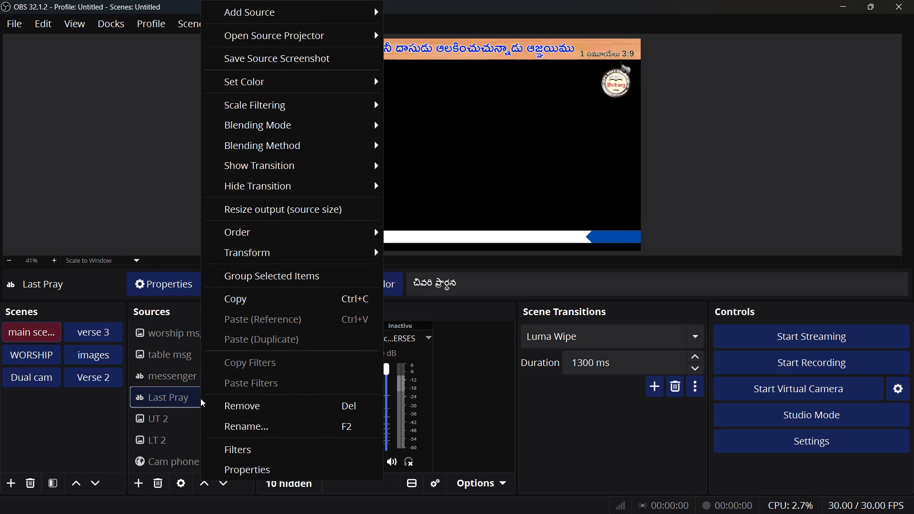
left_click(177, 396)
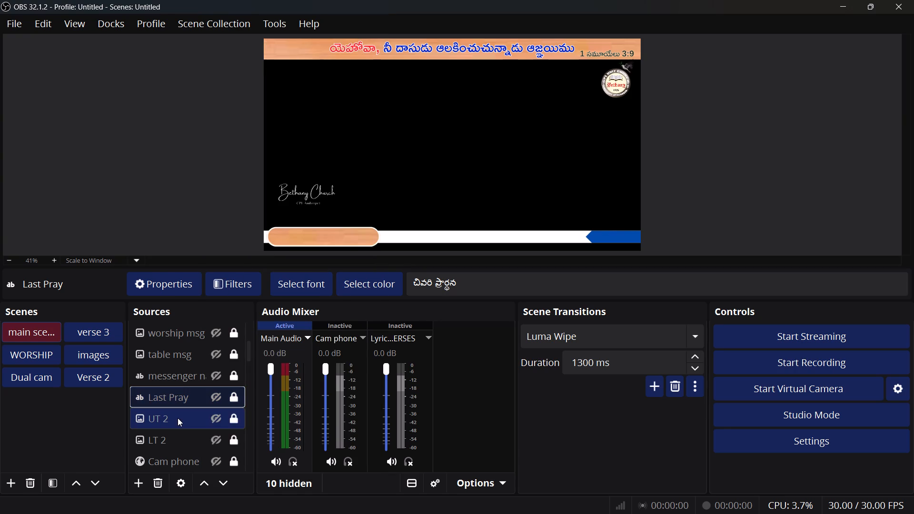
Look through the main scene's source list from Bethany intro down to the lower sources, examining their order.
scroll(178, 418, "up", 2)
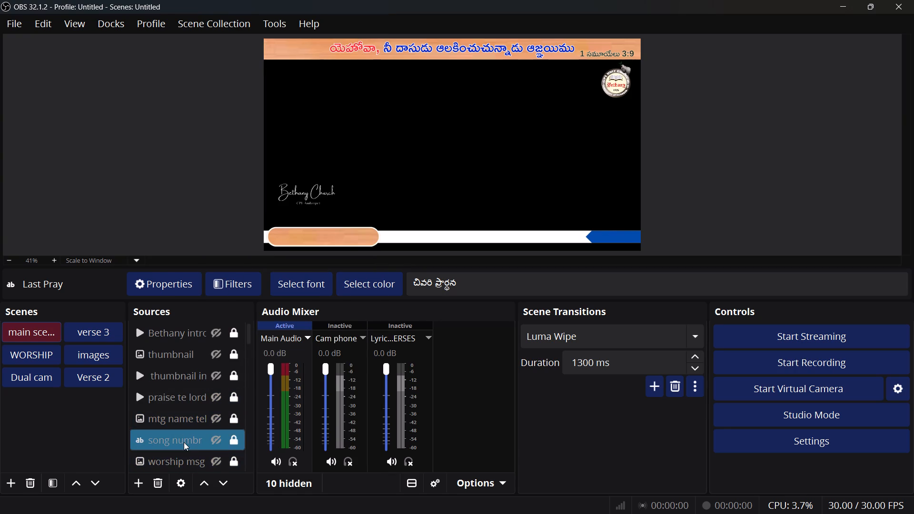
scroll(184, 438, "down", 2)
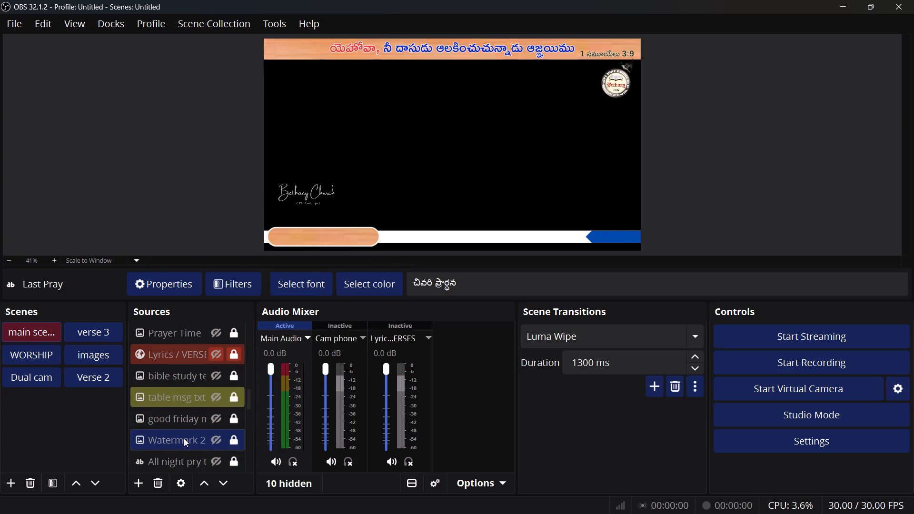
scroll(184, 438, "up", 20)
scroll(184, 438, "down", 1)
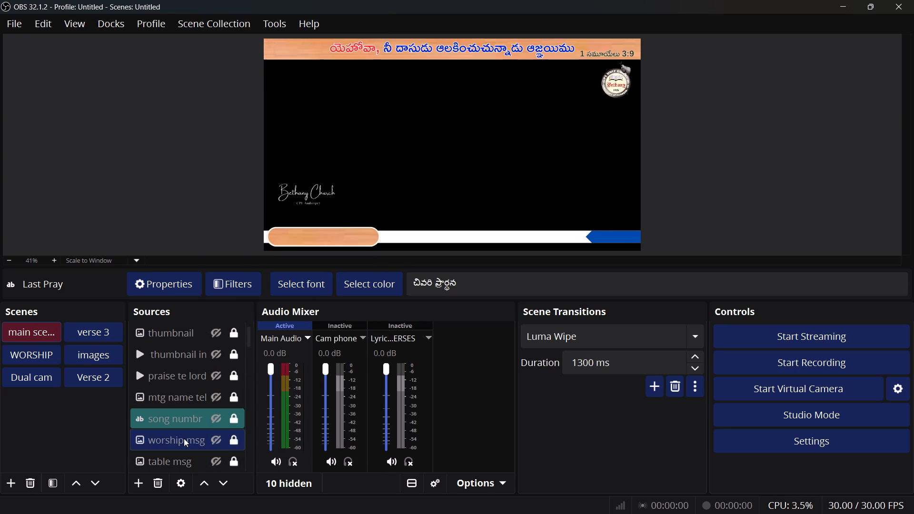
scroll(184, 438, "down", 1)
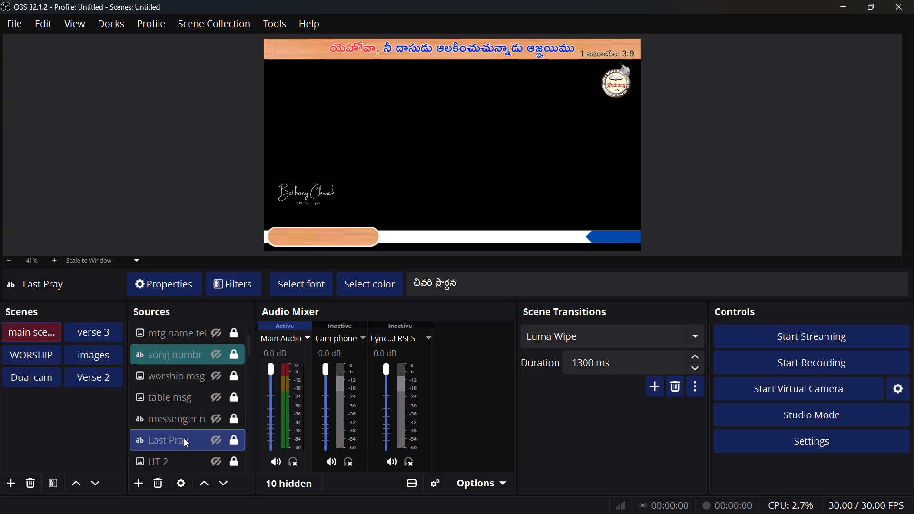
scroll(184, 390, "down", 1)
scroll(184, 390, "up", 1)
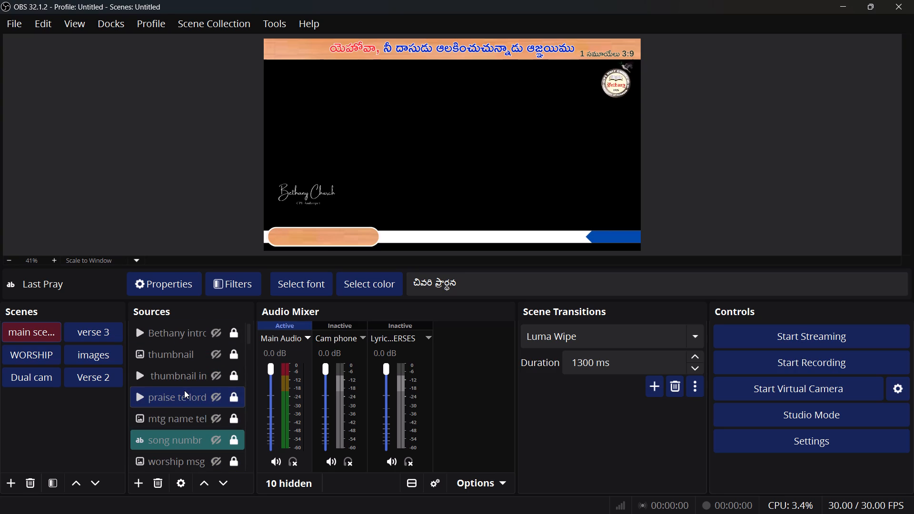
scroll(184, 390, "up", 1)
scroll(182, 427, "down", 1)
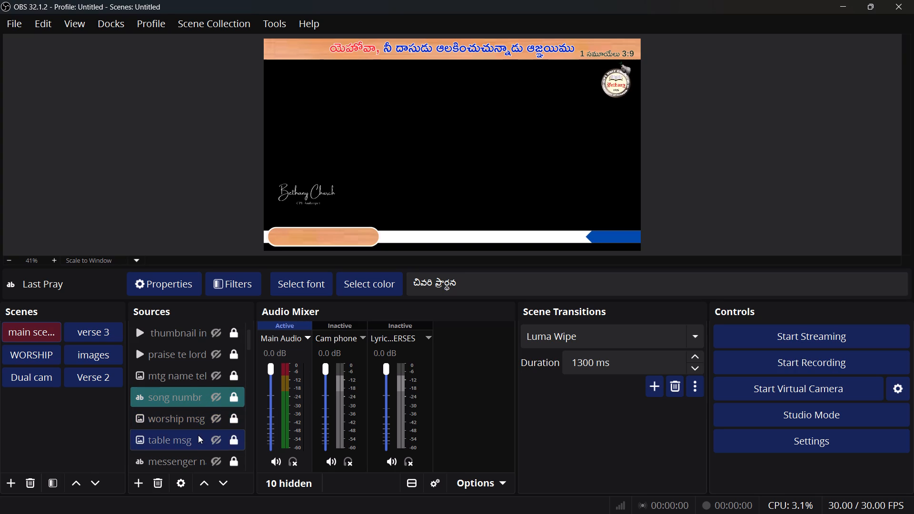
scroll(198, 435, "down", 2)
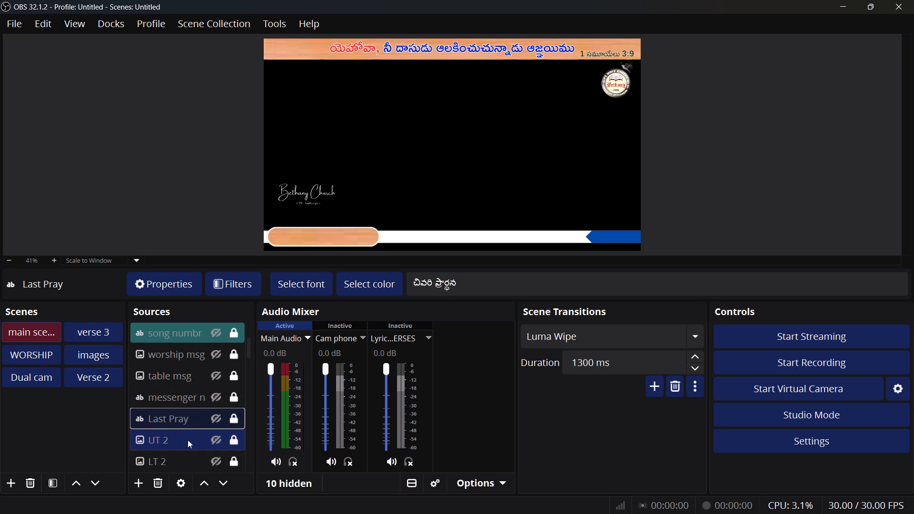
scroll(188, 440, "down", 2)
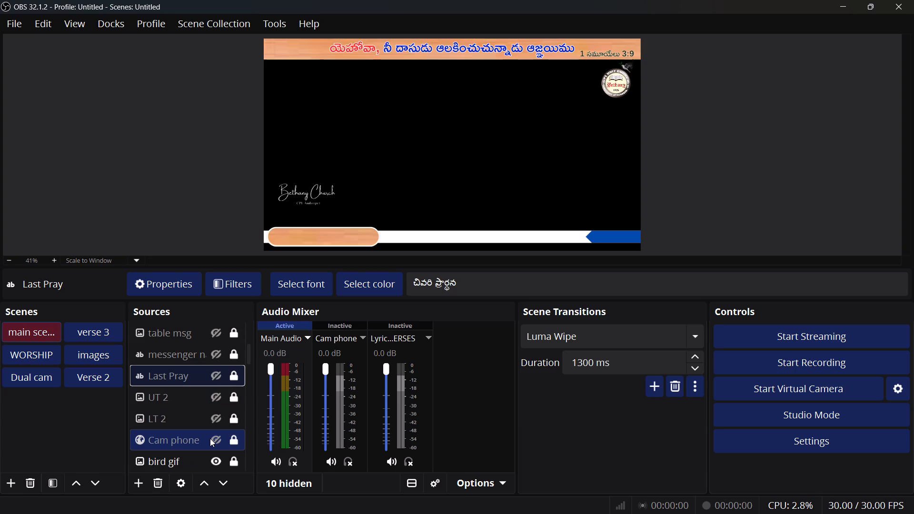
Check the vignette image source near the end of the source order by briefly showing it, then remove it from the main scene.
scroll(210, 438, "down", 7)
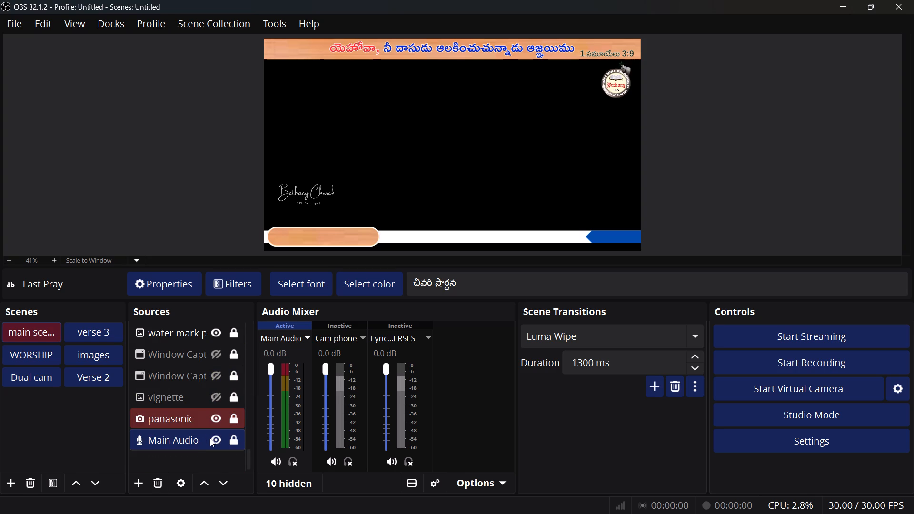
left_click(220, 395)
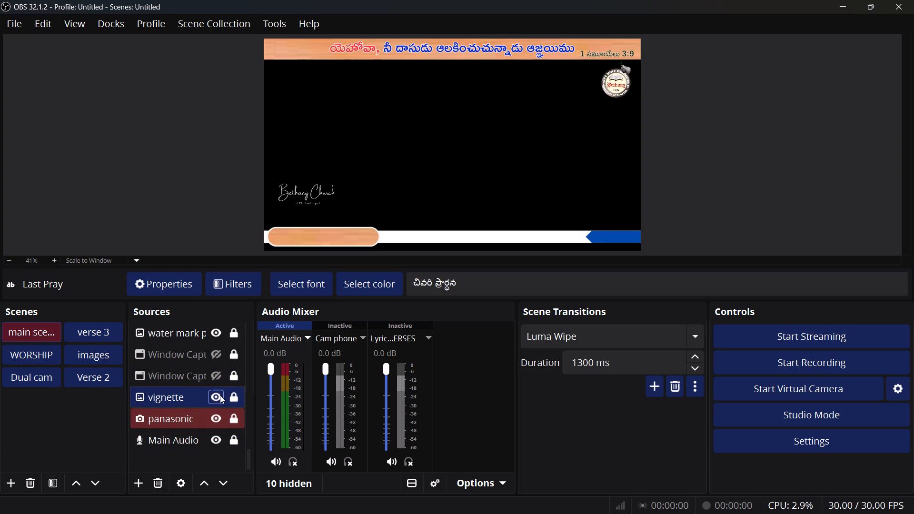
left_click(220, 395)
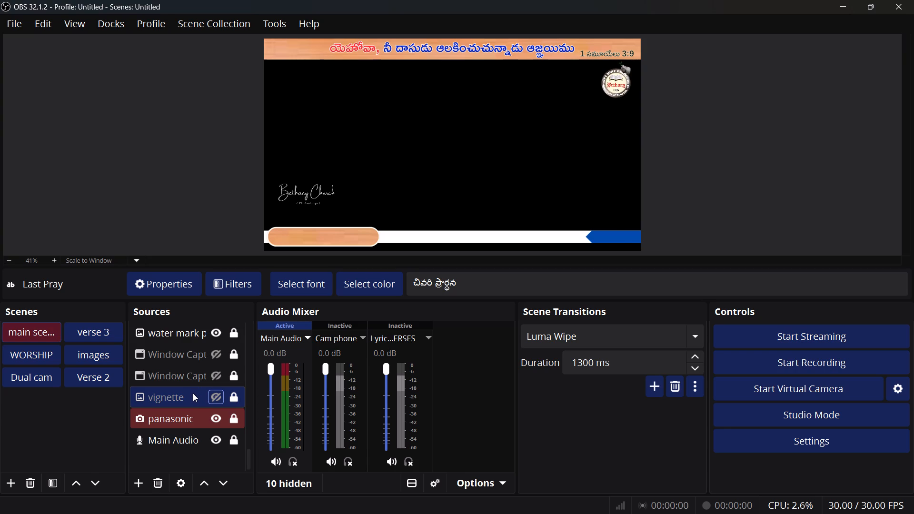
left_click(192, 393)
left_click(158, 486)
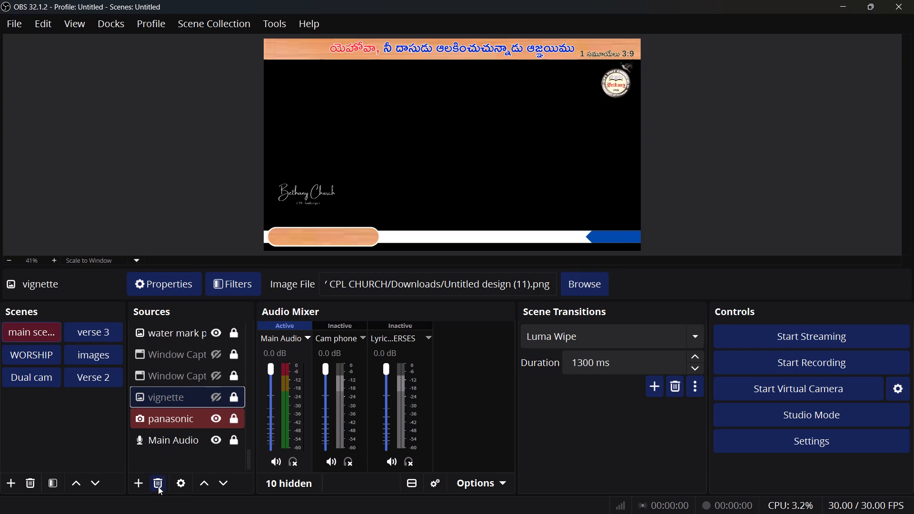
left_click(501, 265)
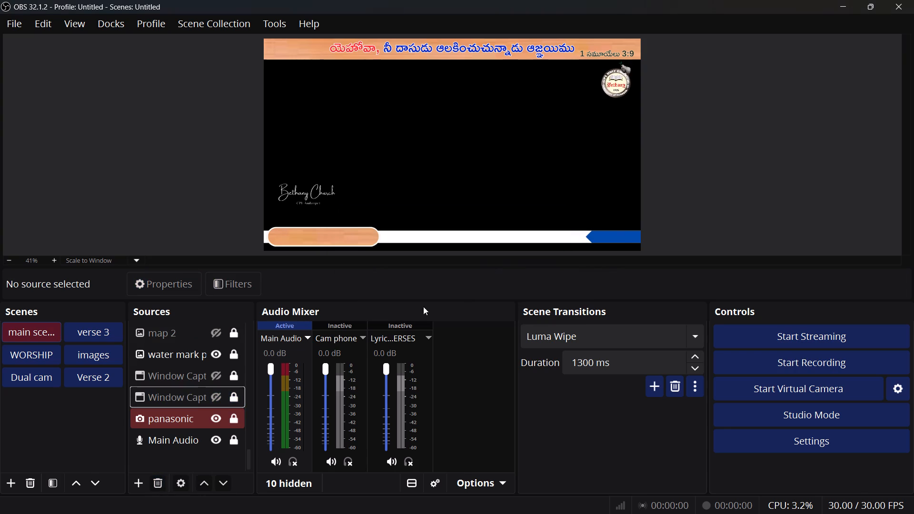
Check Window Capture 3 and the window capture source above it by briefly showing each one.
left_click(193, 395)
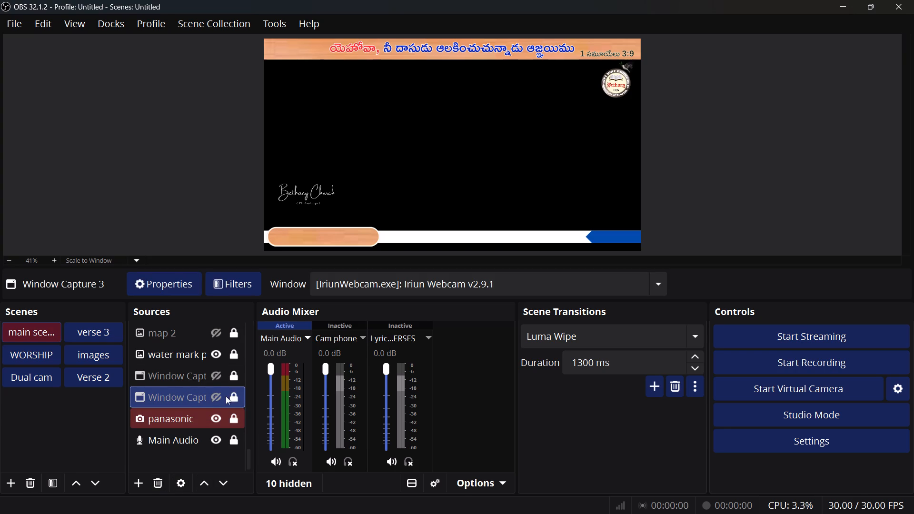
left_click(217, 397)
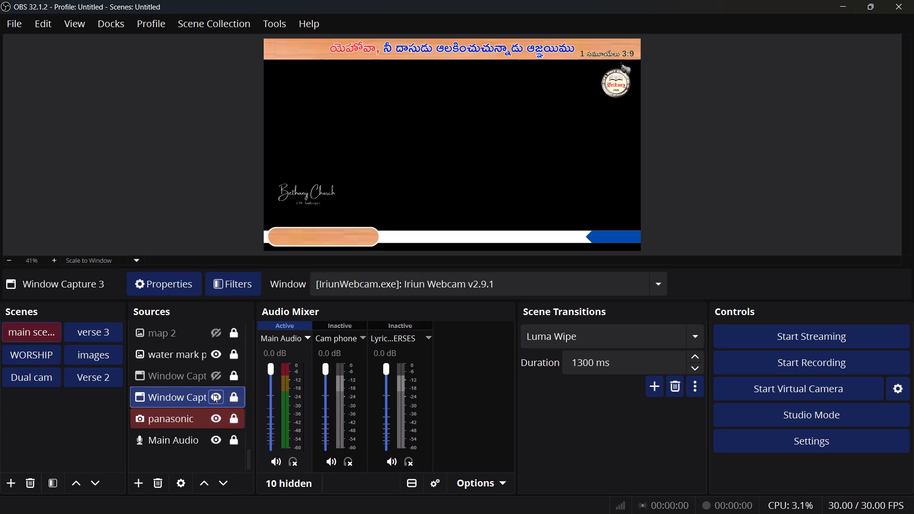
left_click(213, 396)
left_click(215, 373)
left_click(215, 373)
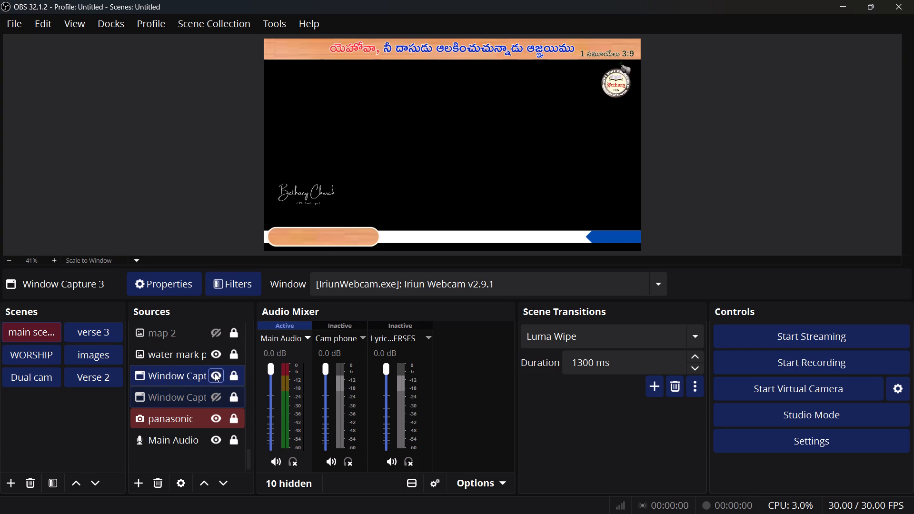
Check the water mark image source above the window captures by briefly hiding it in the preview.
left_click(217, 352)
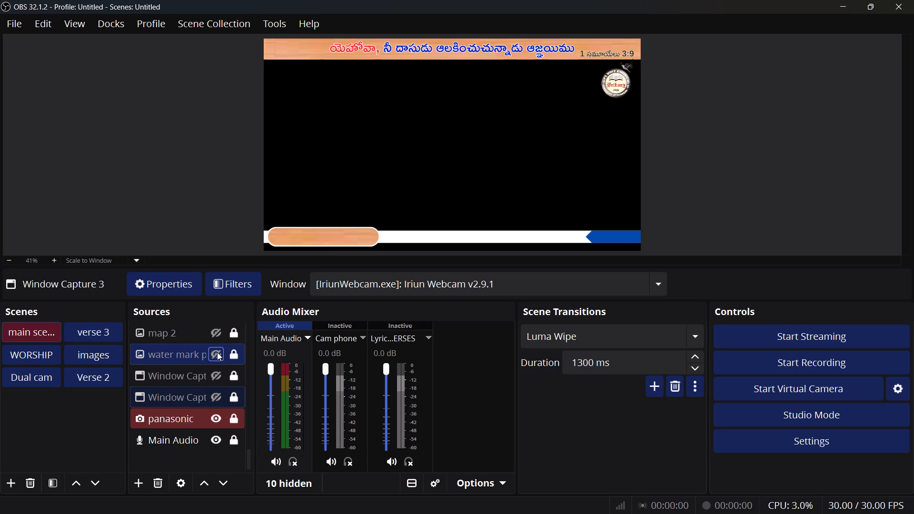
left_click(217, 352)
Check the map 2 image source in the preview and its properties, then remove it from the main scene.
left_click(217, 334)
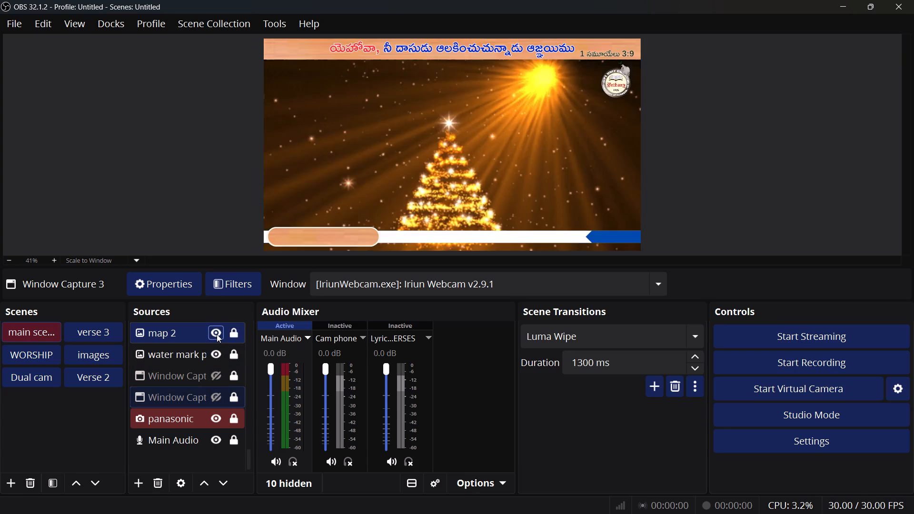
left_click(217, 334)
double_click(194, 331)
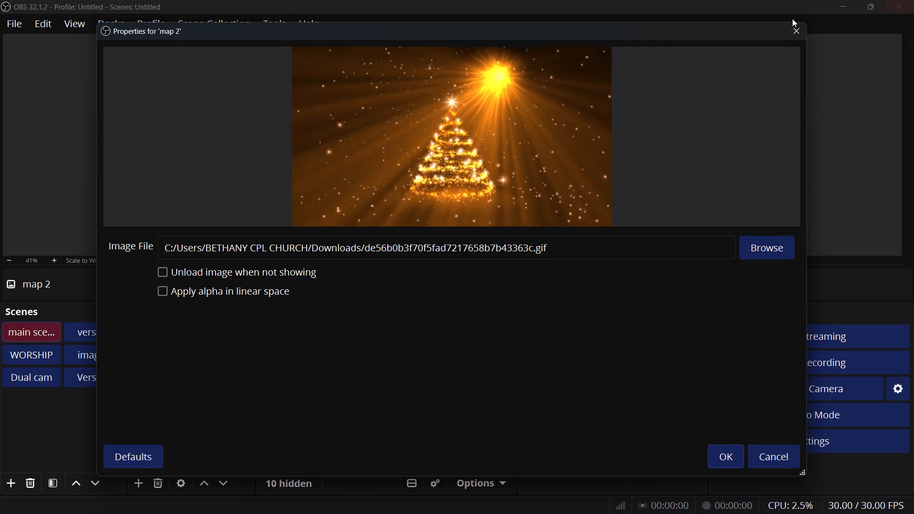
left_click(800, 28)
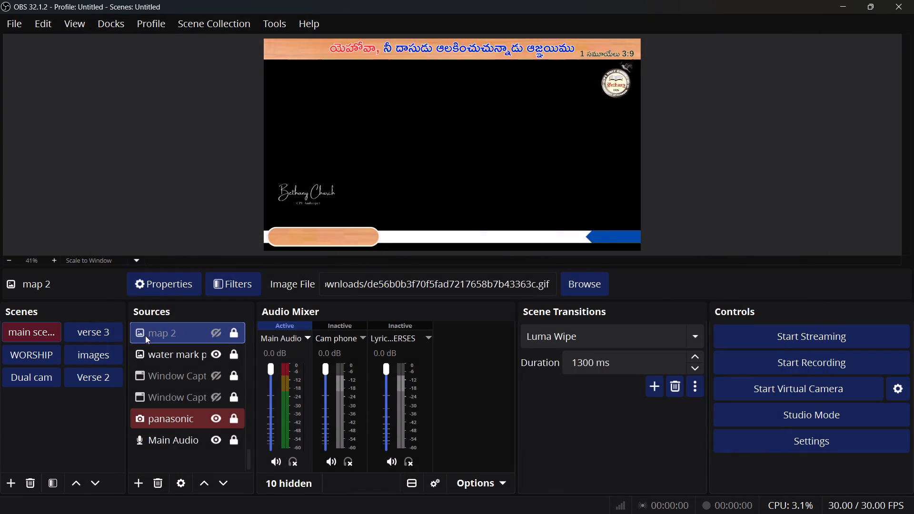
left_click(157, 333)
left_click(155, 485)
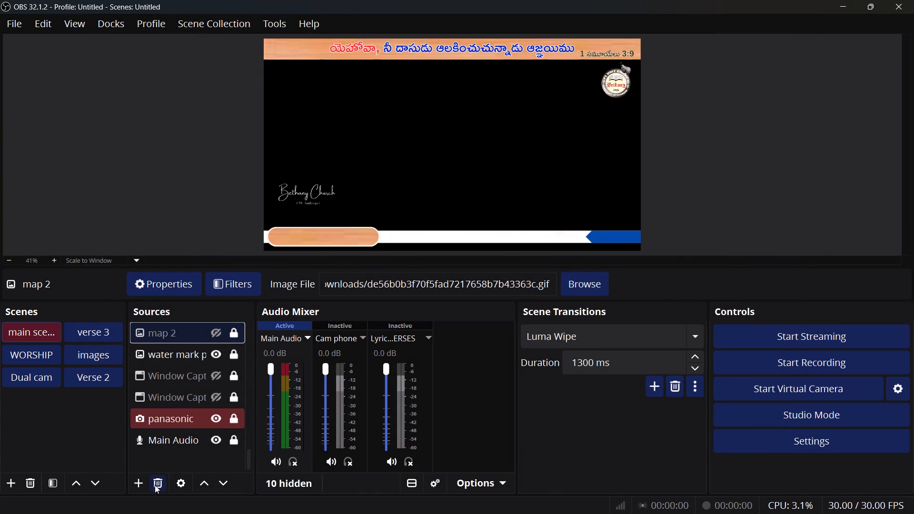
left_click(501, 277)
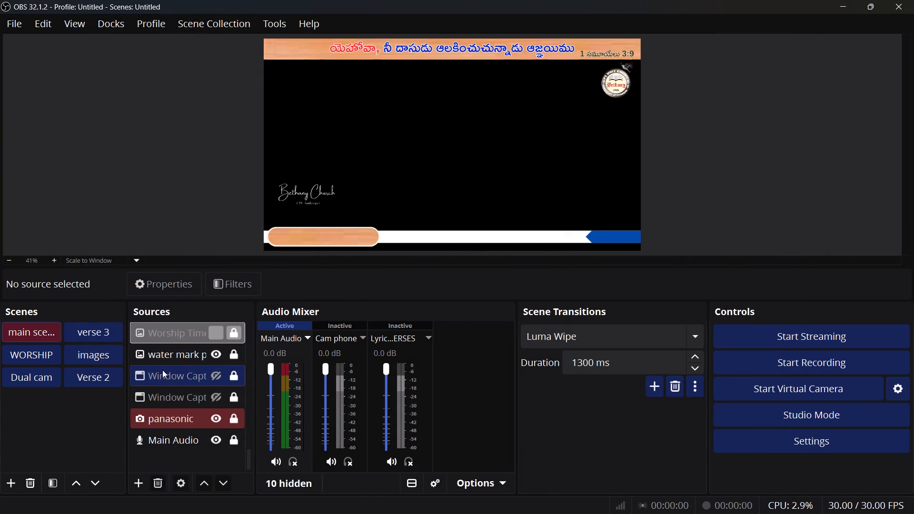
Check the Worship Time image and TABLE TIME text sources by toggling each one's visibility, leaving TABLE TIME hidden.
scroll(161, 370, "up", 1)
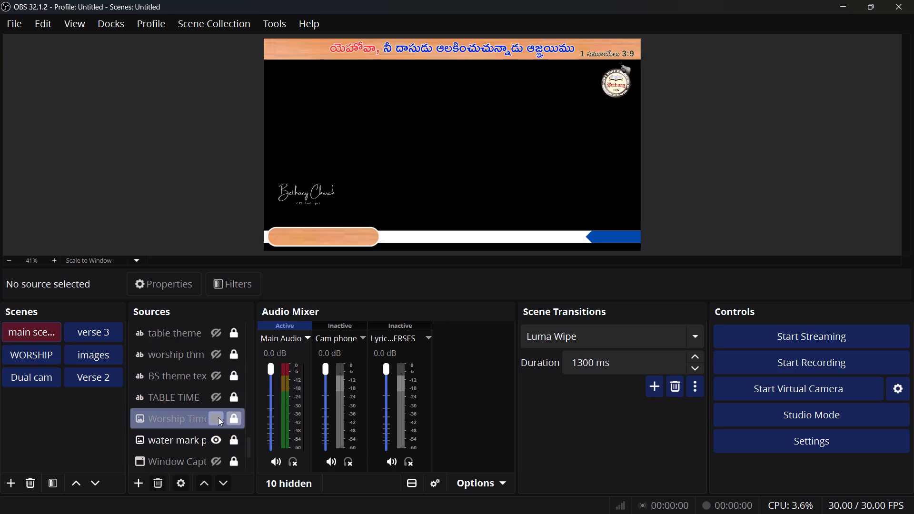
left_click(218, 417)
left_click(218, 417)
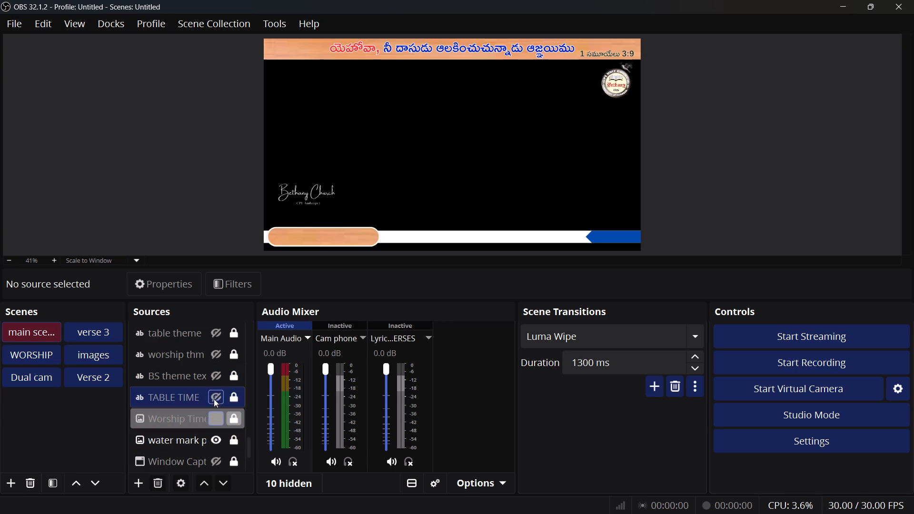
left_click(214, 395)
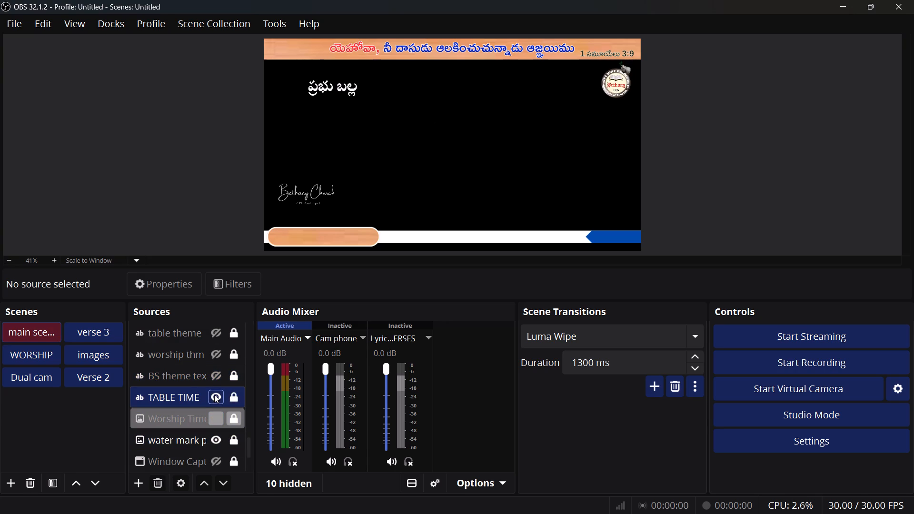
left_click(214, 395)
Check the BS theme text source by briefly showing it, then remove it from the main scene.
left_click(216, 375)
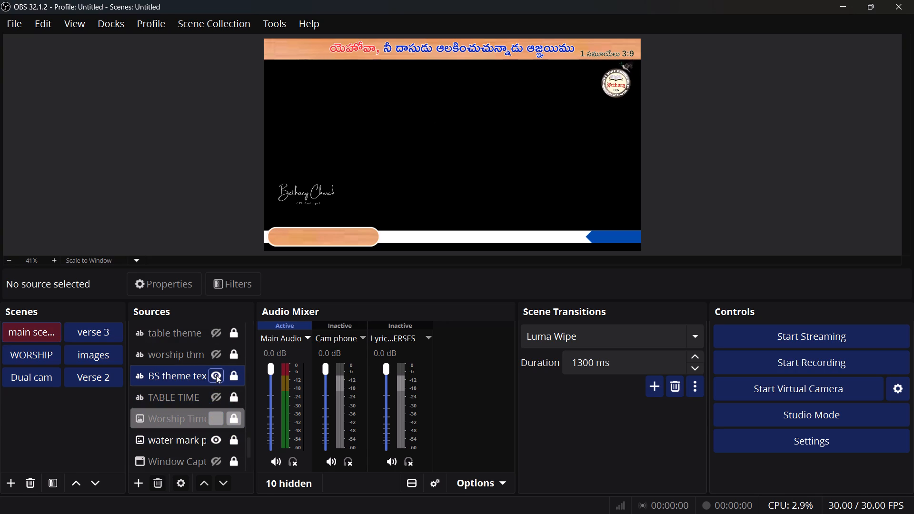
left_click(216, 375)
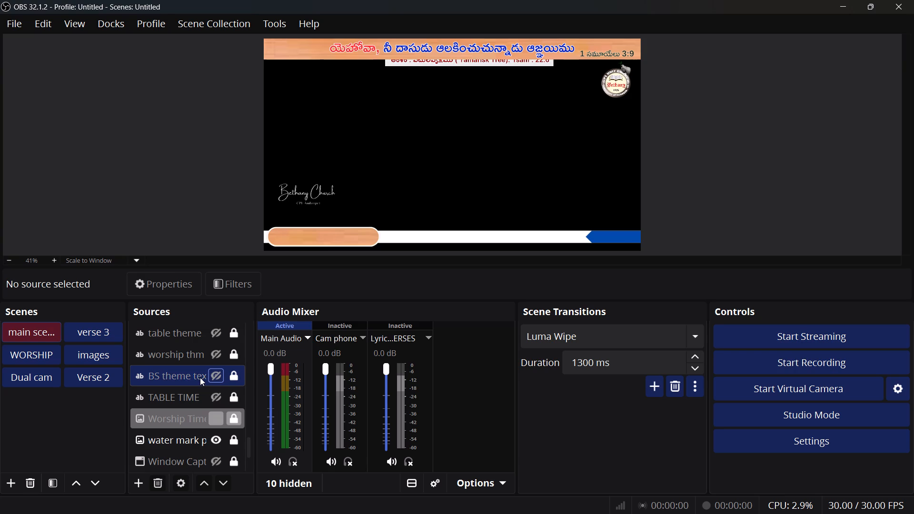
left_click(189, 375)
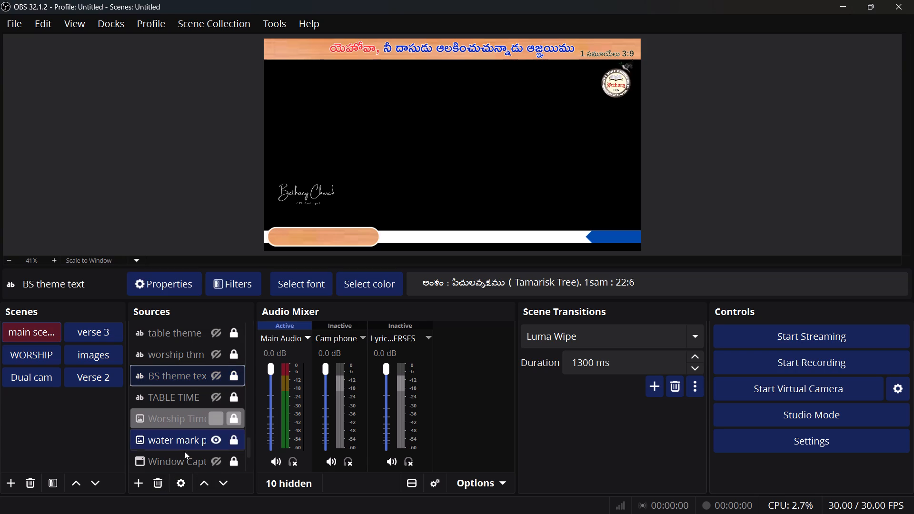
left_click(158, 486)
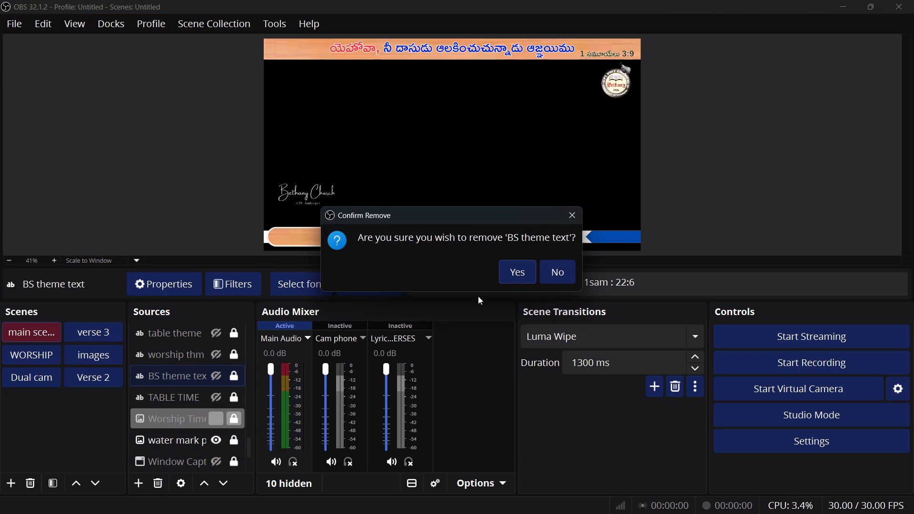
left_click(518, 271)
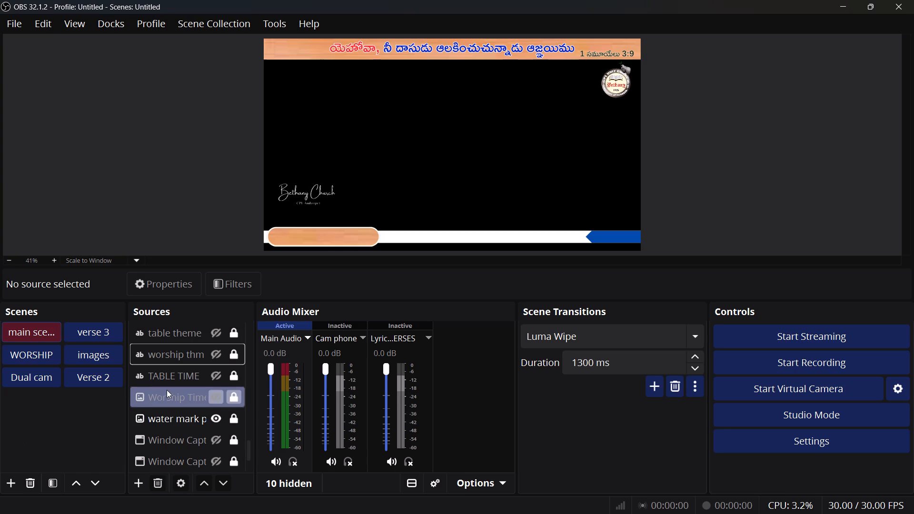
Check the worship thm text source by briefly showing it, then remove it from the main scene.
left_click(211, 356)
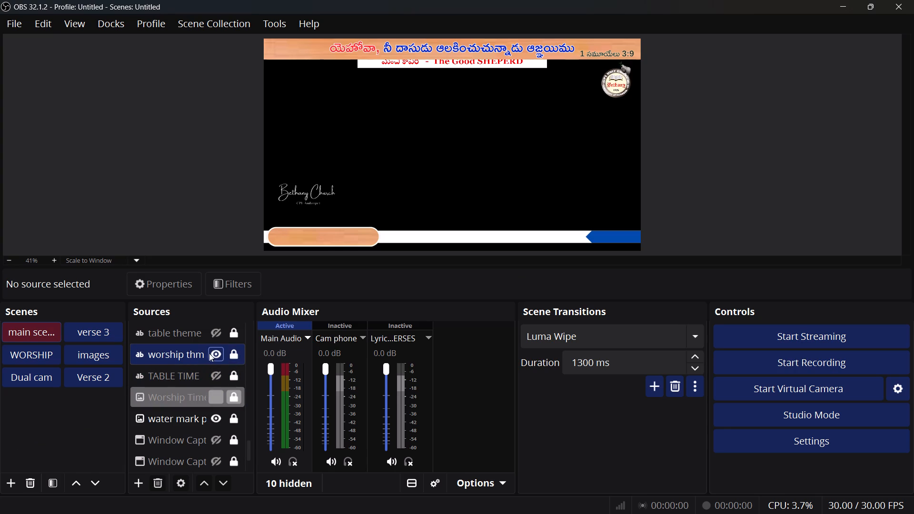
left_click(215, 353)
left_click(194, 356)
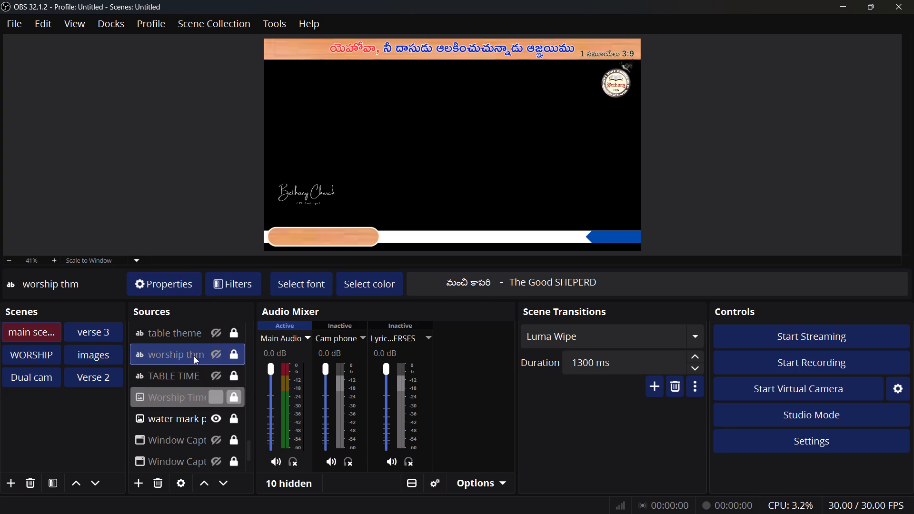
left_click(160, 483)
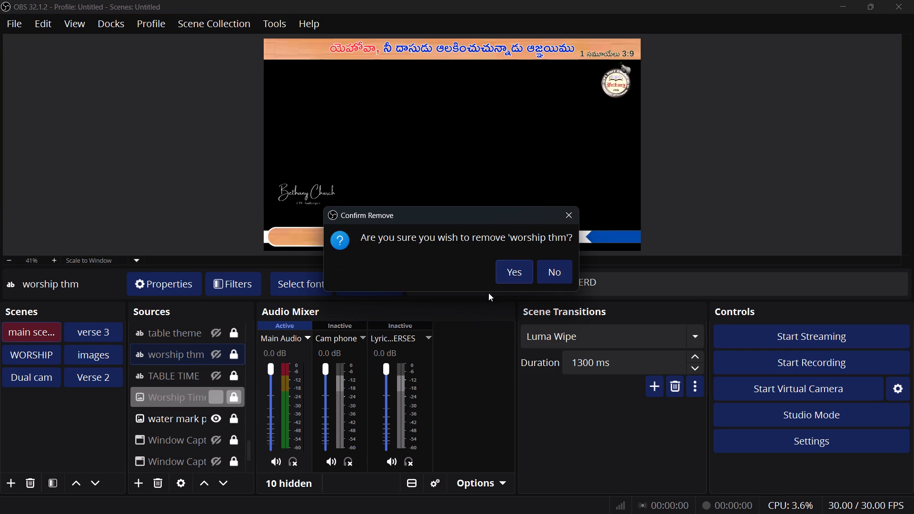
left_click(511, 266)
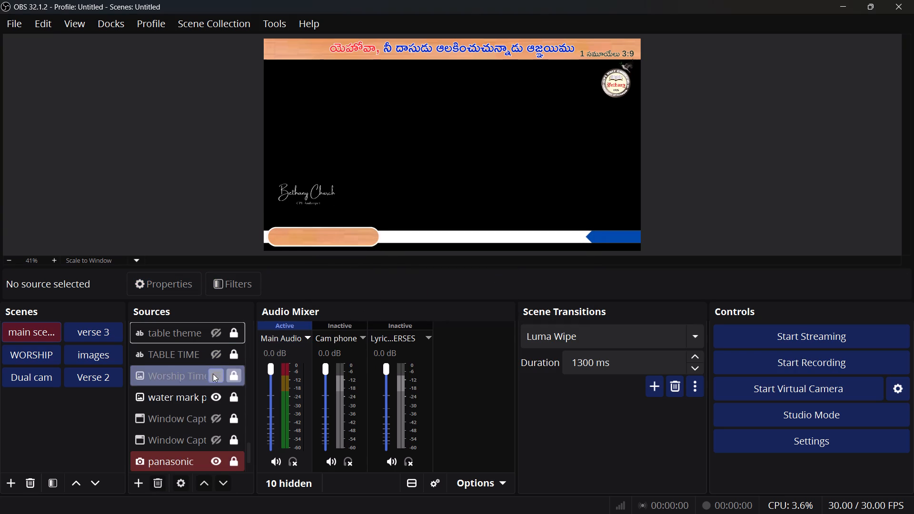
Check the PRAYER TIME, prayer image and worship image sources below LT 4 by briefly showing each one.
scroll(213, 374, "up", 1)
scroll(213, 374, "down", 1)
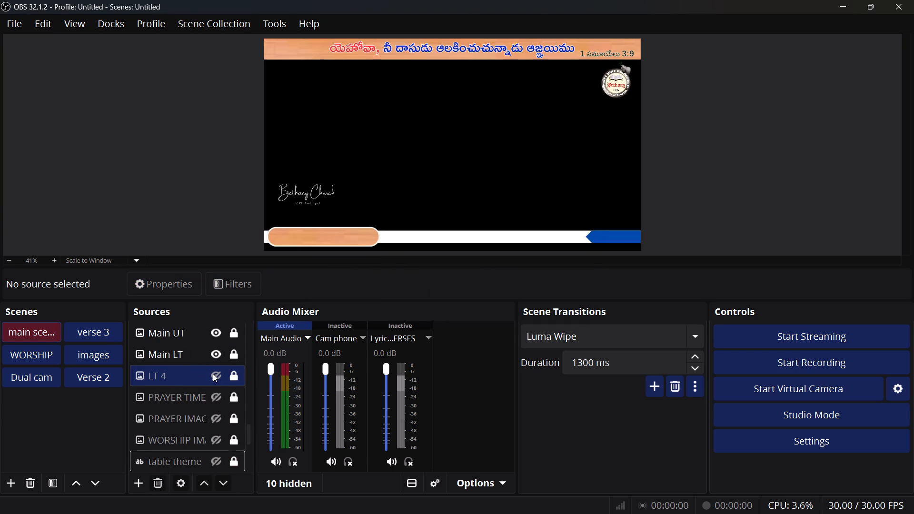
left_click(218, 396)
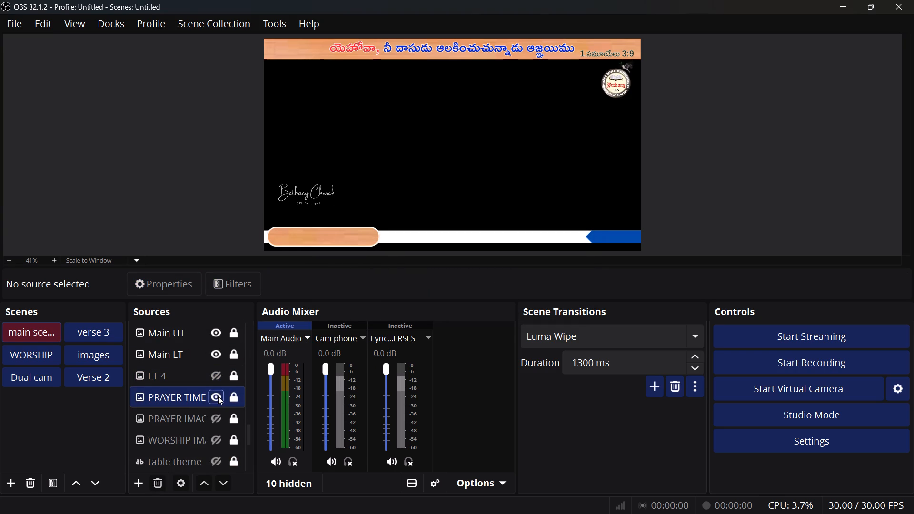
left_click(218, 396)
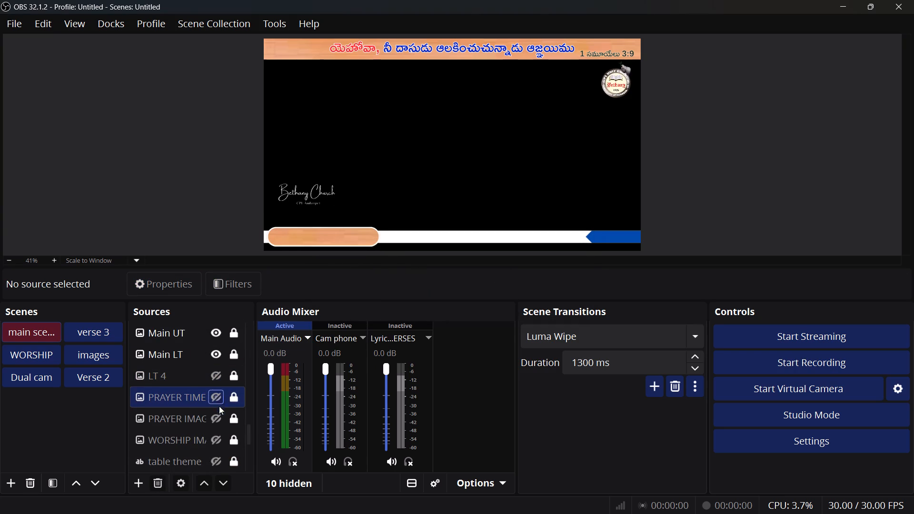
left_click(217, 417)
left_click(217, 417)
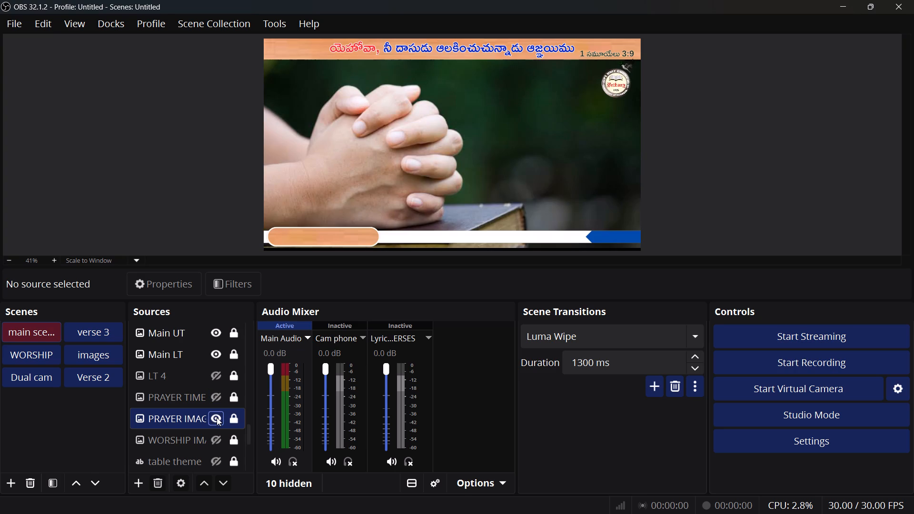
left_click(218, 441)
left_click(218, 441)
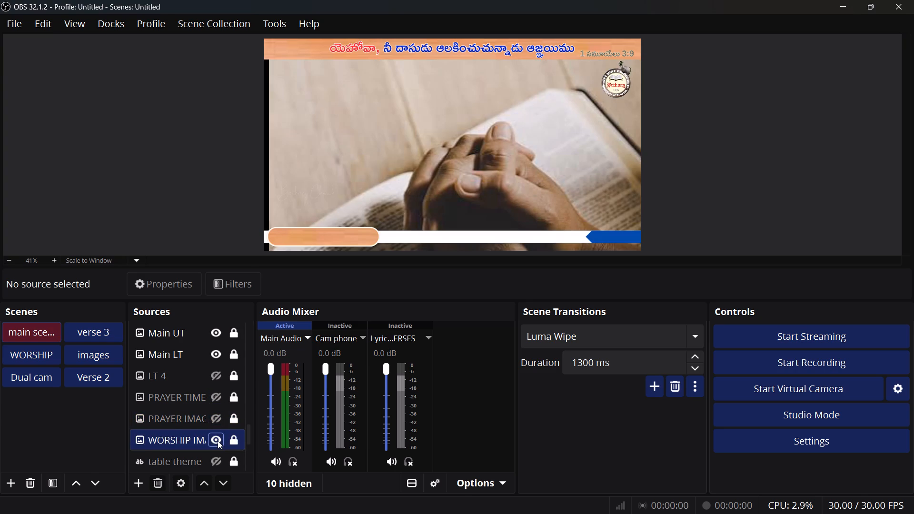
Check the table theme and TABLE TIME text sources by briefly showing each one, leaving both hidden.
scroll(218, 441, "down", 1)
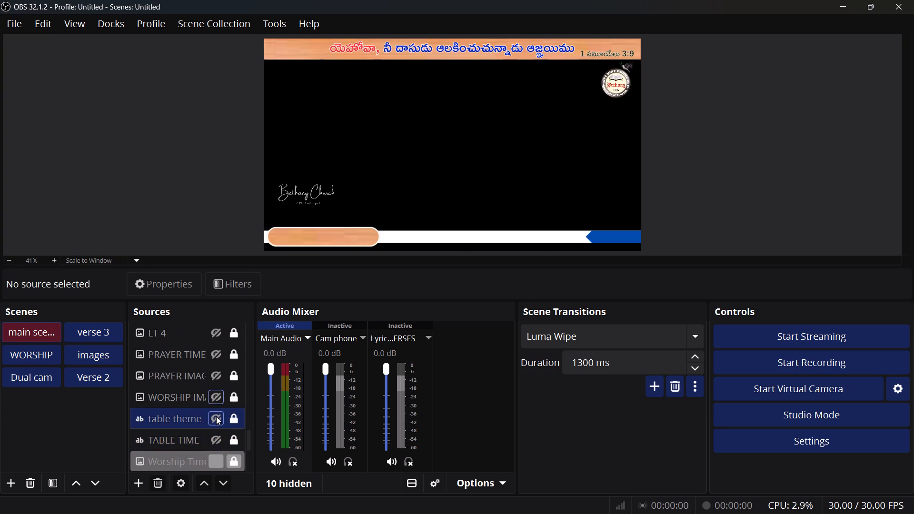
left_click(216, 416)
left_click(216, 416)
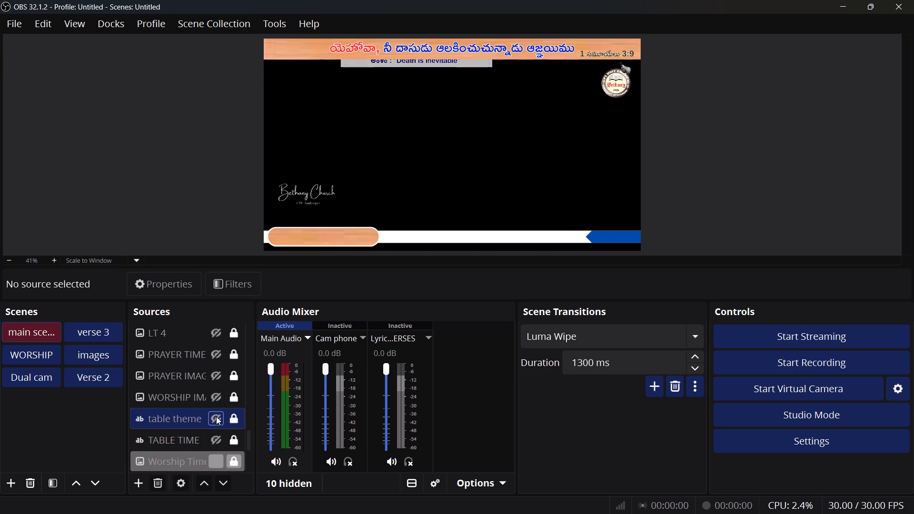
left_click(210, 440)
left_click(214, 440)
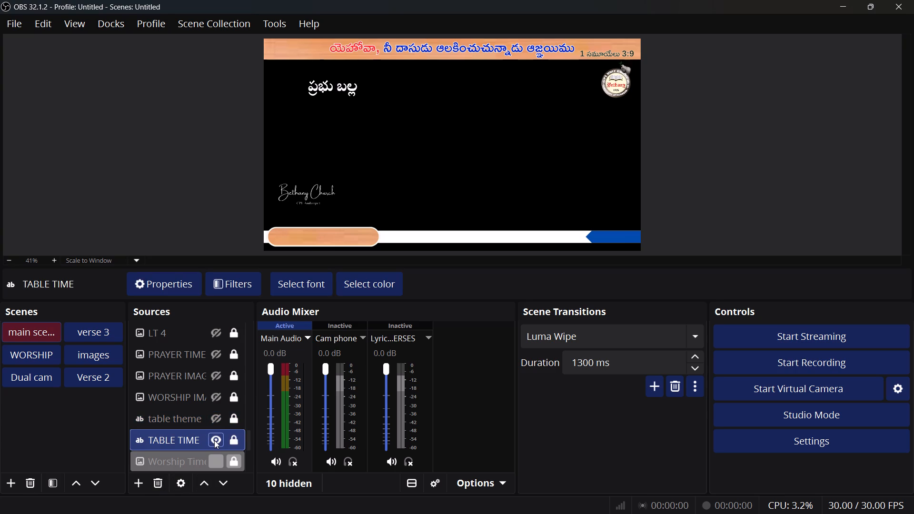
left_click(214, 440)
Look through the main scene's source list up to Bethany intro and back down to the message tag sources.
scroll(214, 440, "up", 3)
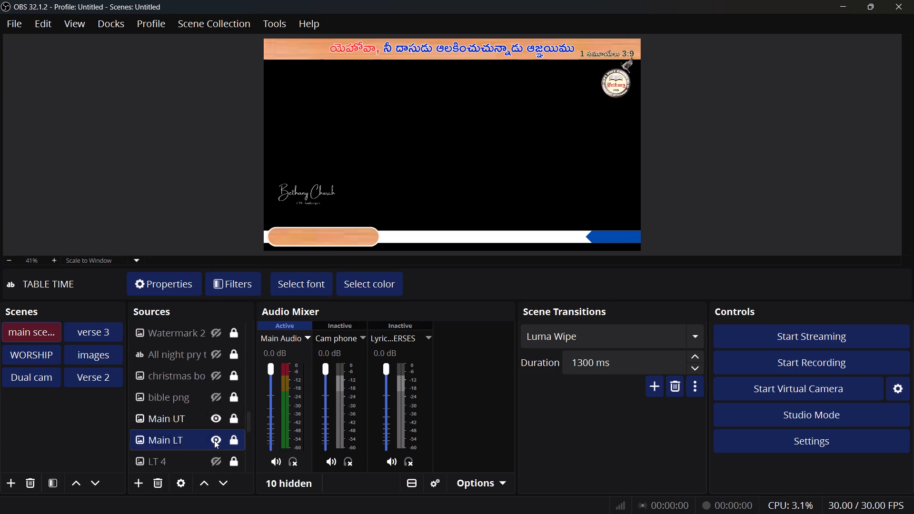
scroll(214, 440, "up", 15)
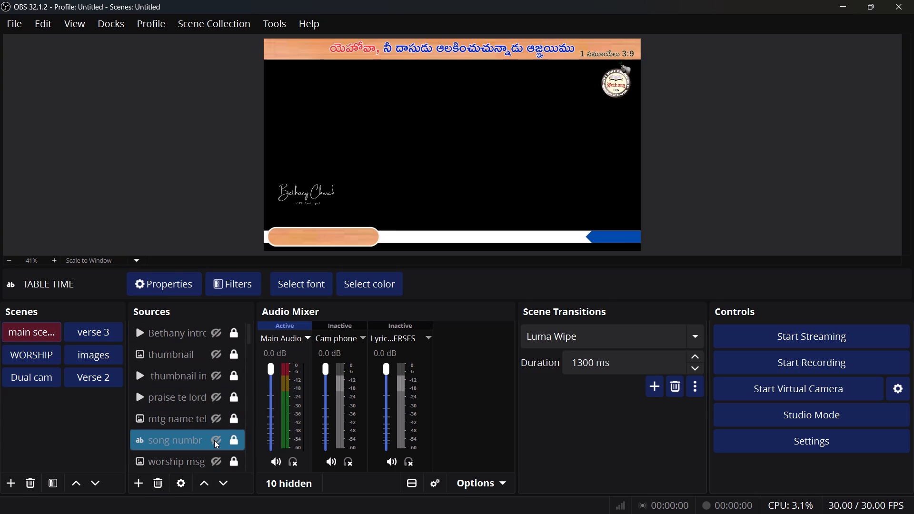
scroll(214, 440, "up", 13)
scroll(214, 440, "up", 19)
scroll(183, 426, "up", 2)
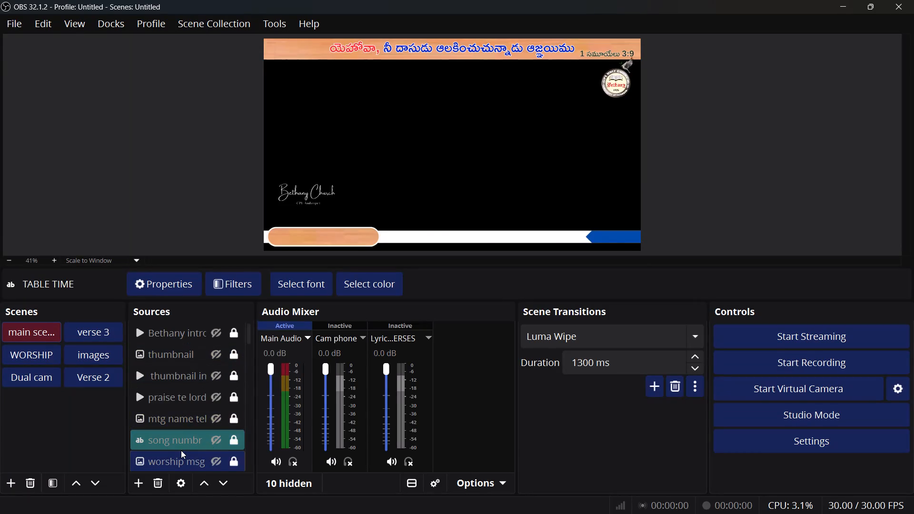
scroll(181, 450, "up", 2)
scroll(181, 450, "down", 17)
scroll(181, 450, "up", 10)
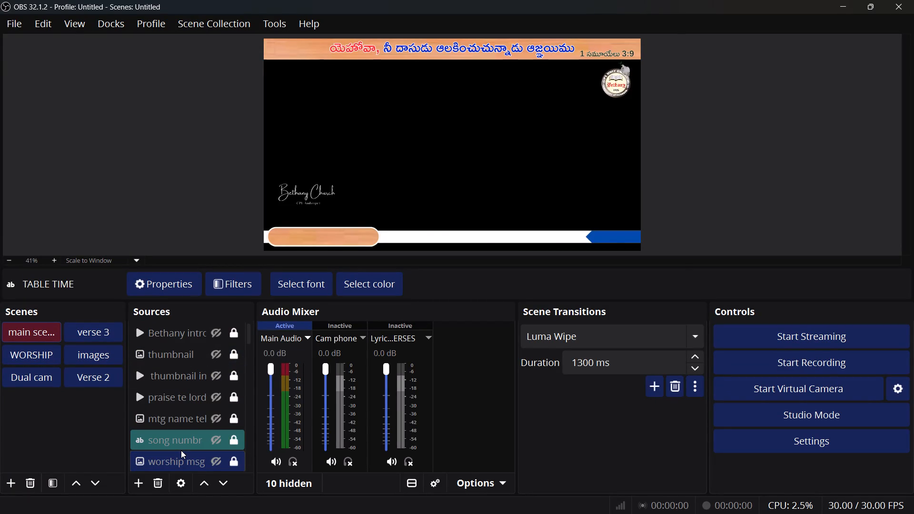
scroll(181, 450, "down", 1)
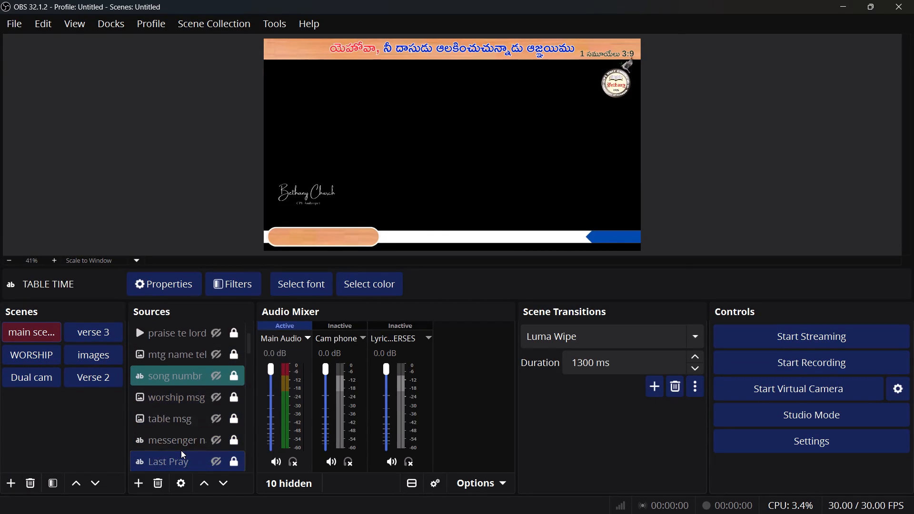
scroll(181, 450, "down", 2)
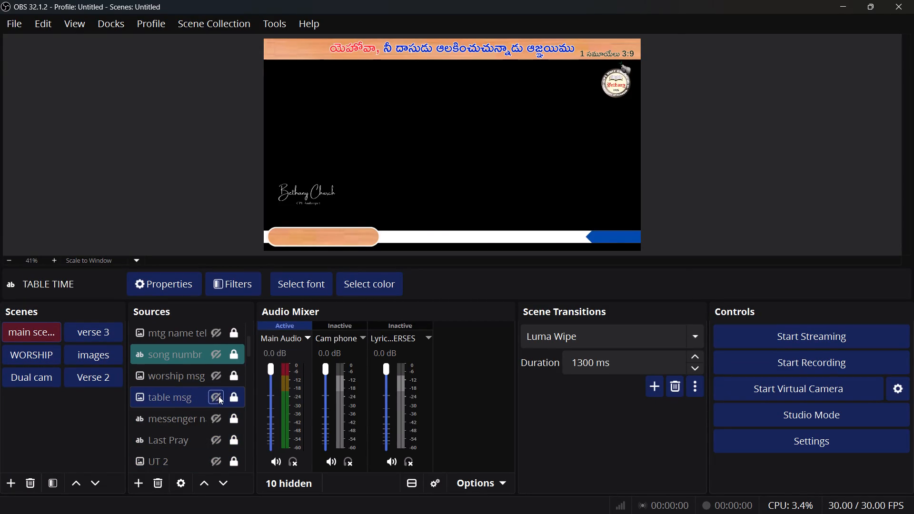
Check the table msg image source by toggling its visibility in the preview, leaving it hidden, and review the sources around it.
left_click(219, 396)
left_click(219, 396)
left_click(219, 396)
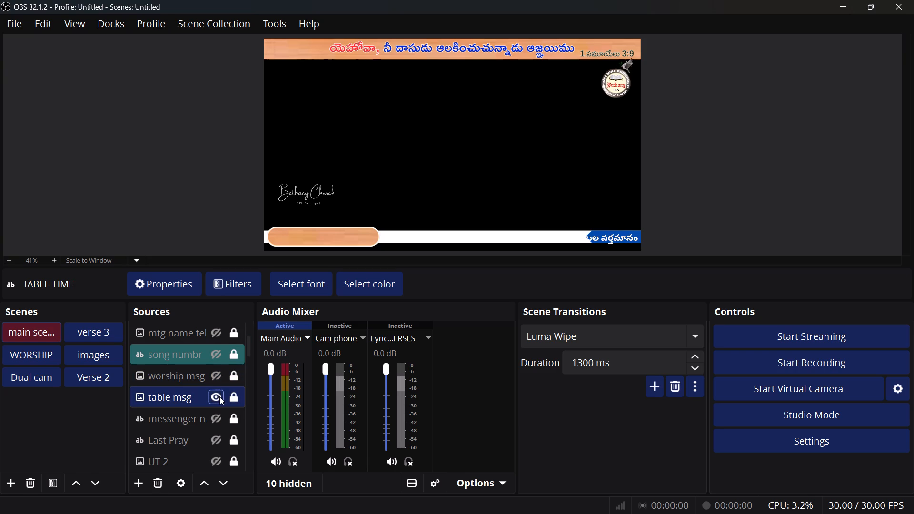
left_click(219, 396)
scroll(219, 396, "up", 2)
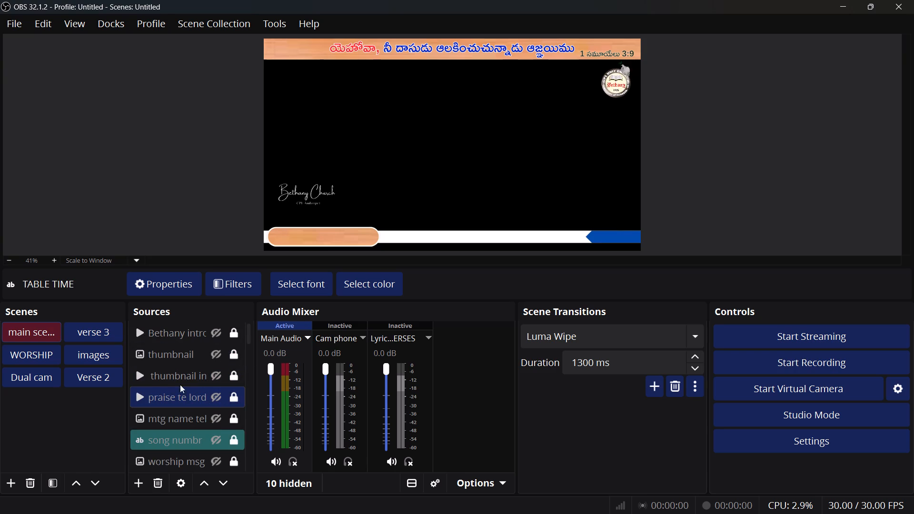
scroll(196, 437, "down", 1)
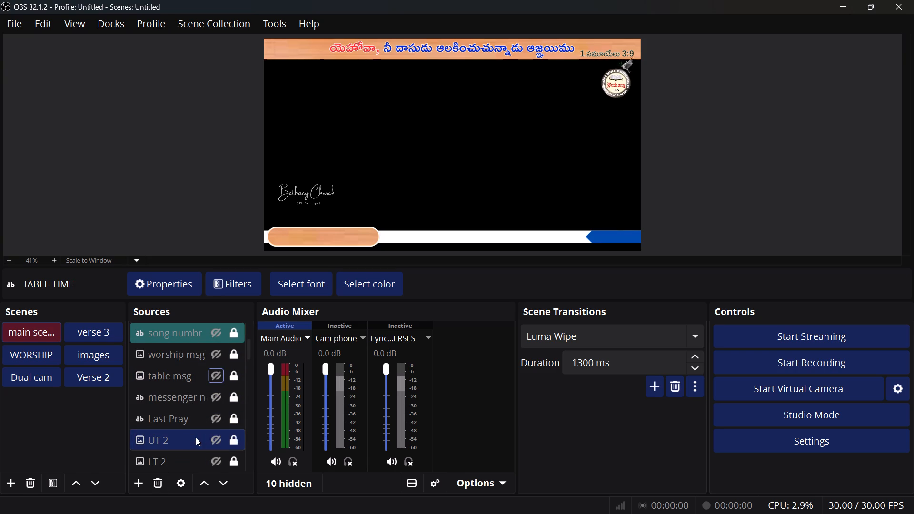
Unlock the Main LT banner image and scale it down until its right edge sits just past the canvas's right edge.
scroll(196, 437, "down", 1)
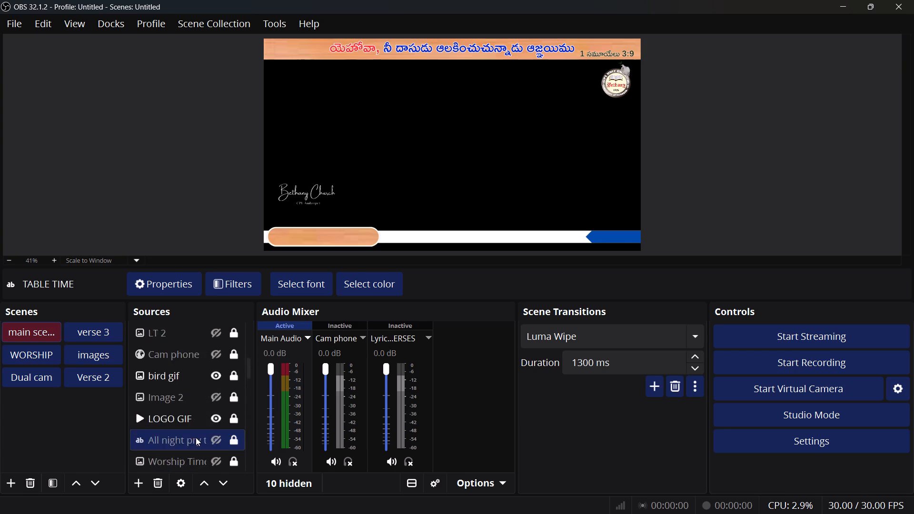
scroll(196, 437, "down", 1)
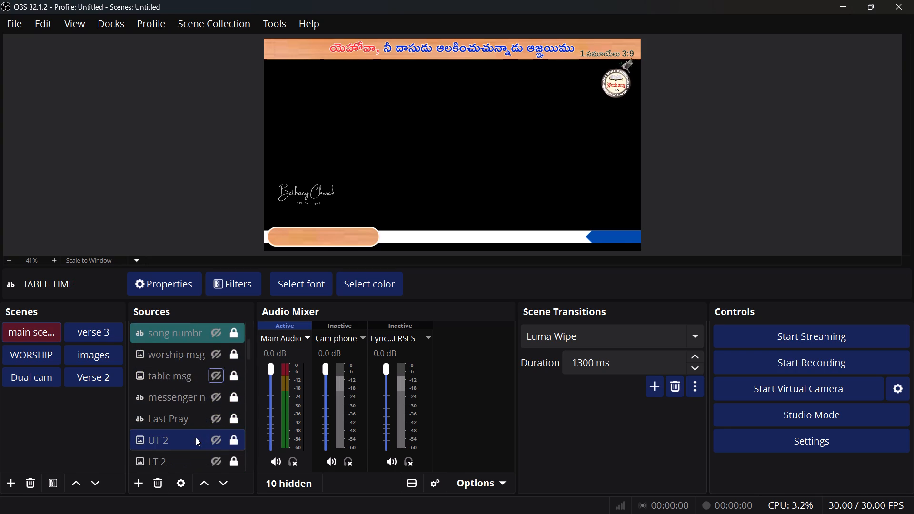
scroll(196, 437, "down", 1)
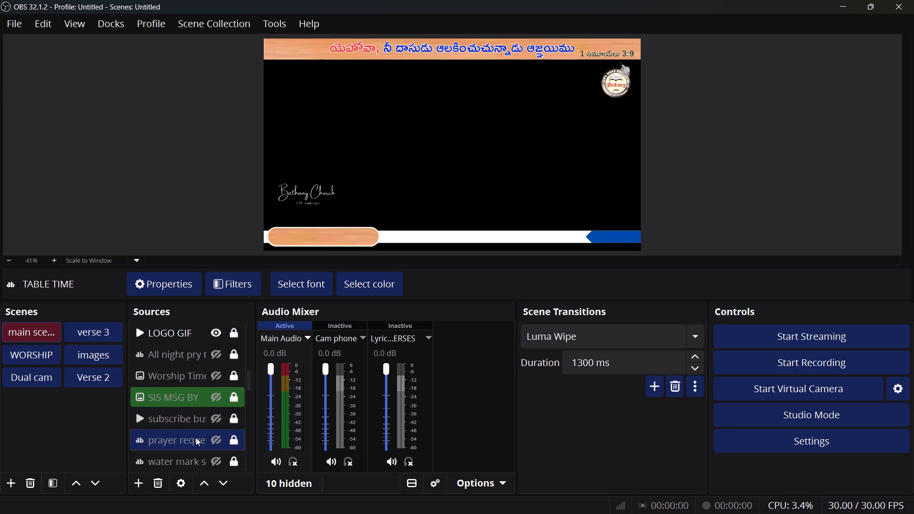
scroll(196, 437, "down", 3)
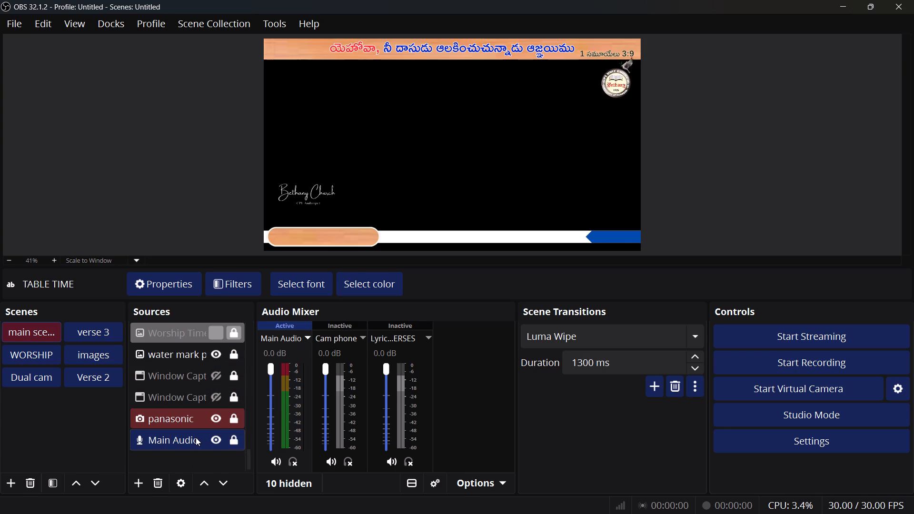
scroll(196, 437, "up", 1)
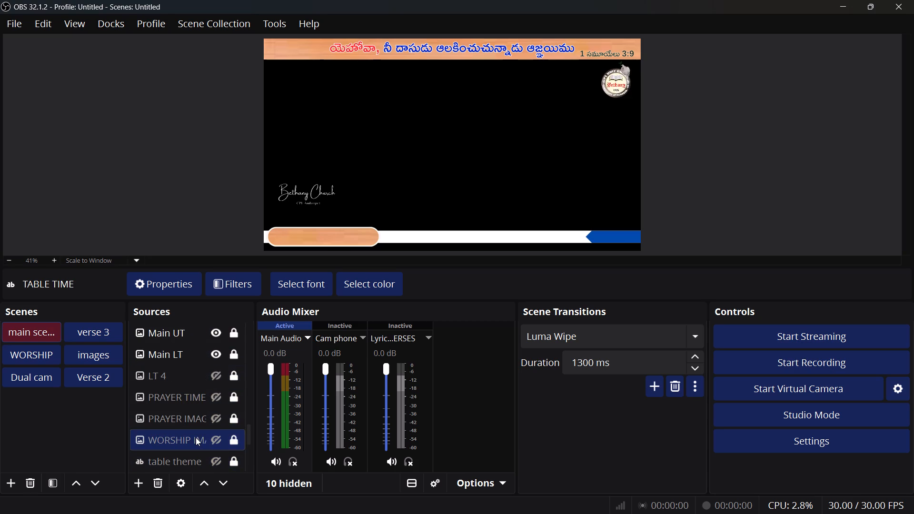
scroll(196, 437, "up", 1)
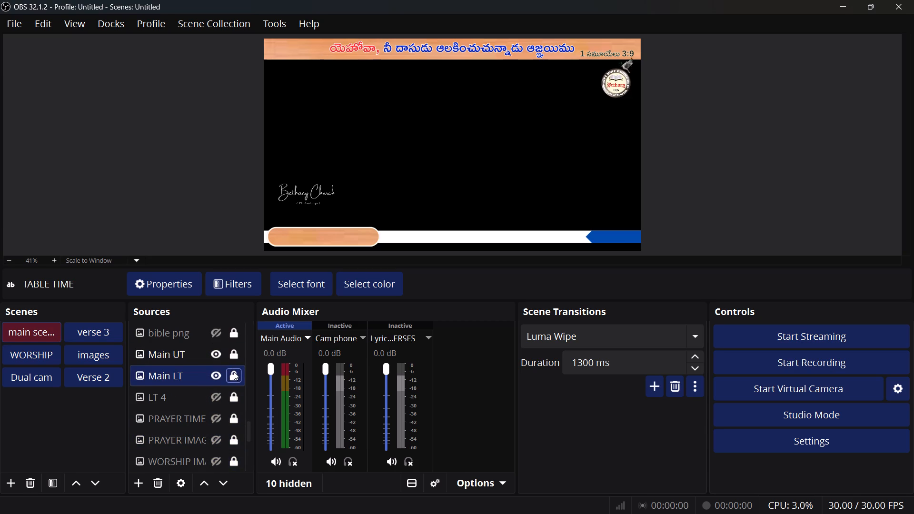
left_click(234, 372)
left_click(447, 209)
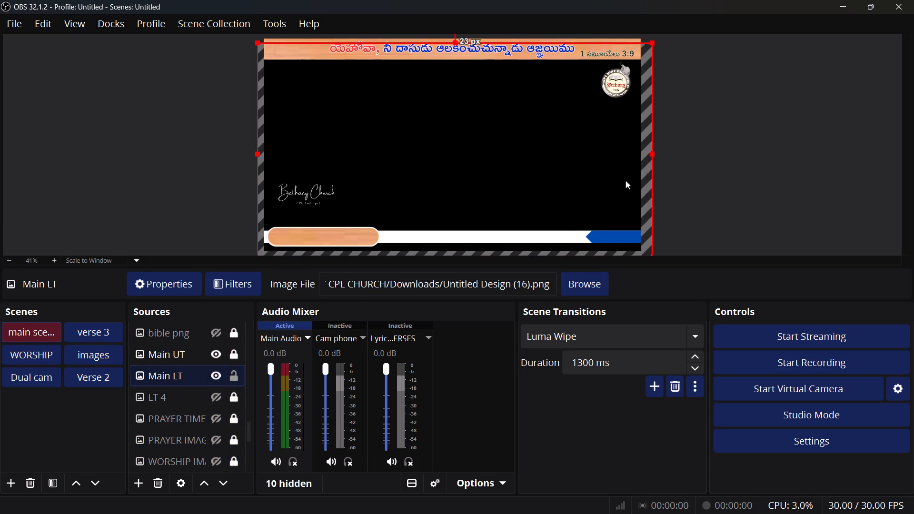
left_click_drag(652, 151, 630, 152)
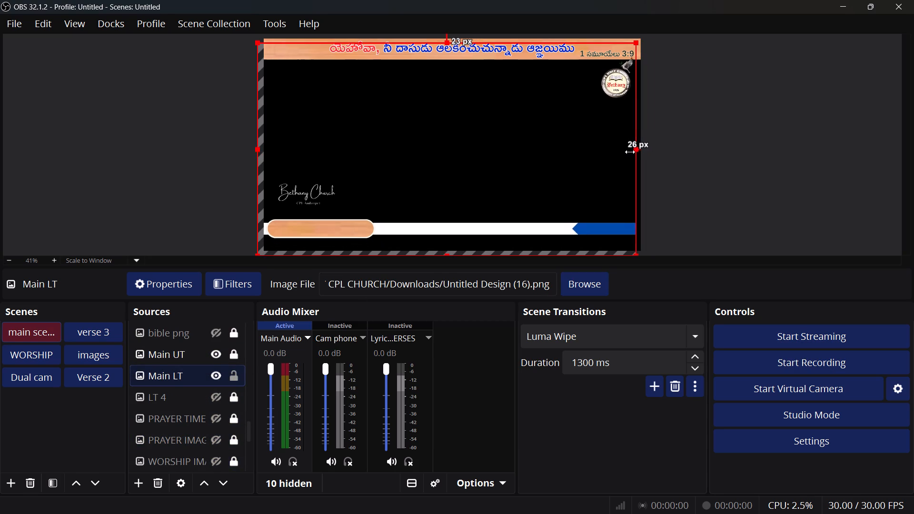
left_click_drag(630, 152, 635, 158)
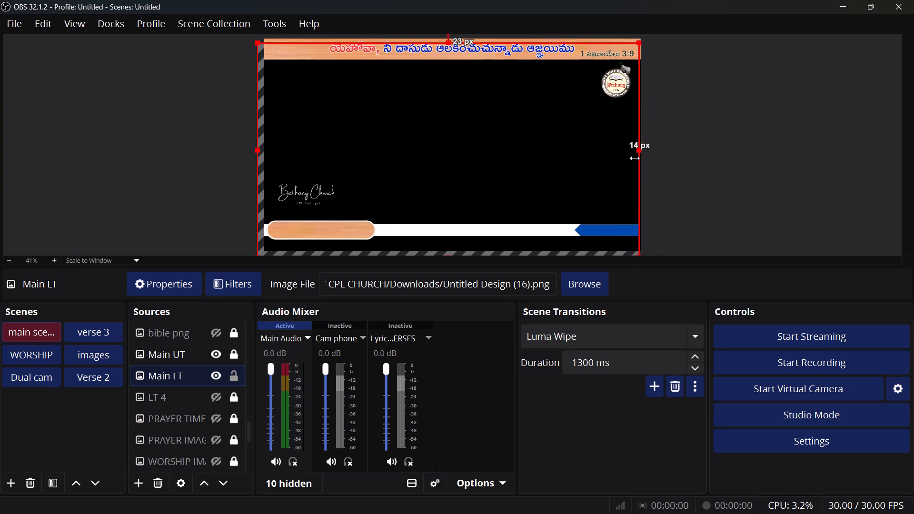
left_click_drag(635, 158, 636, 158)
Nudge the Main LT image down to about 65 px below the canvas's top edge and lock it again.
key("Down")
key("Down")
key("Down")
key("Down")
key("Down")
key("Down")
key("Down")
key("Down")
key("Down")
key("Down")
key("Down")
key("Down")
key("Down")
key("Down")
key("Down")
key("Down")
key("Down")
key("Down")
key("Down")
key("Down")
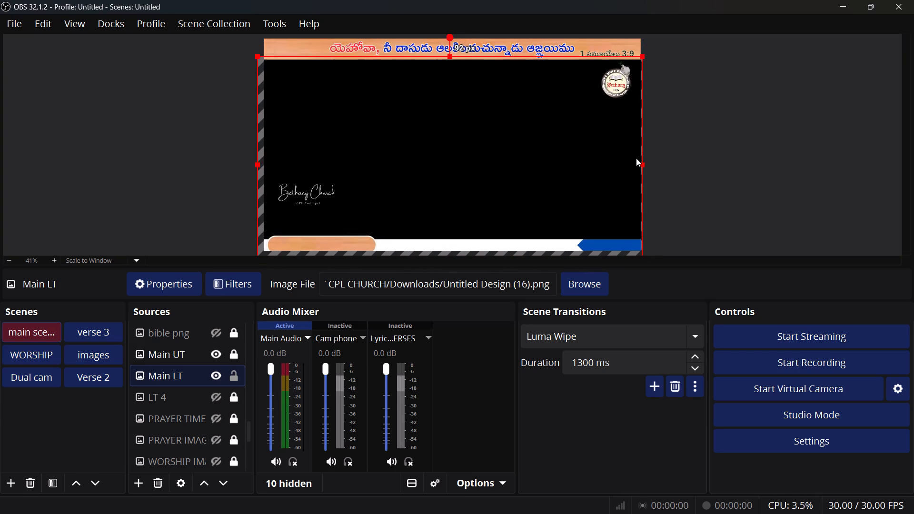
key("Up")
key("Up")
key("Up")
key("Up")
key("Up")
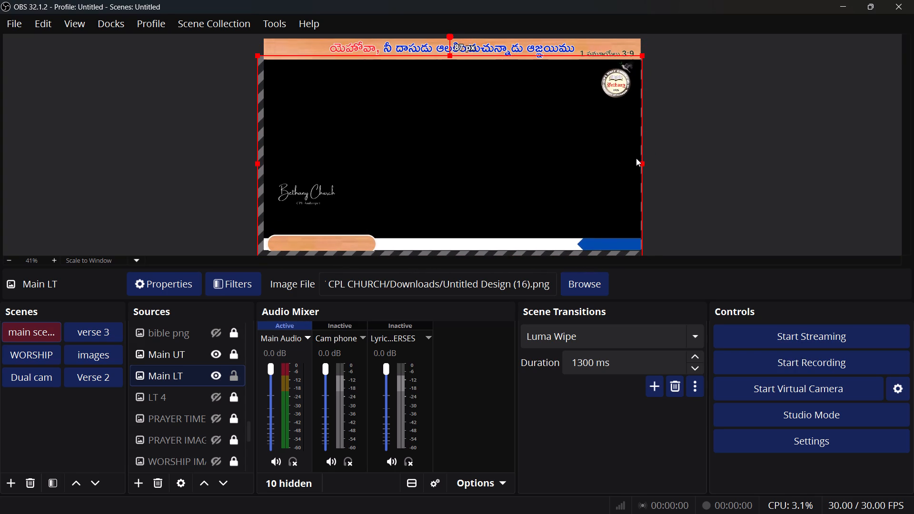
key("Up")
key("Up")
key("Up")
key("Up")
key("Up")
key("Up")
key("Up")
key("Up")
key("Up")
key("Up")
key("Up")
key("Up")
key("Up")
key("Up")
key("Up")
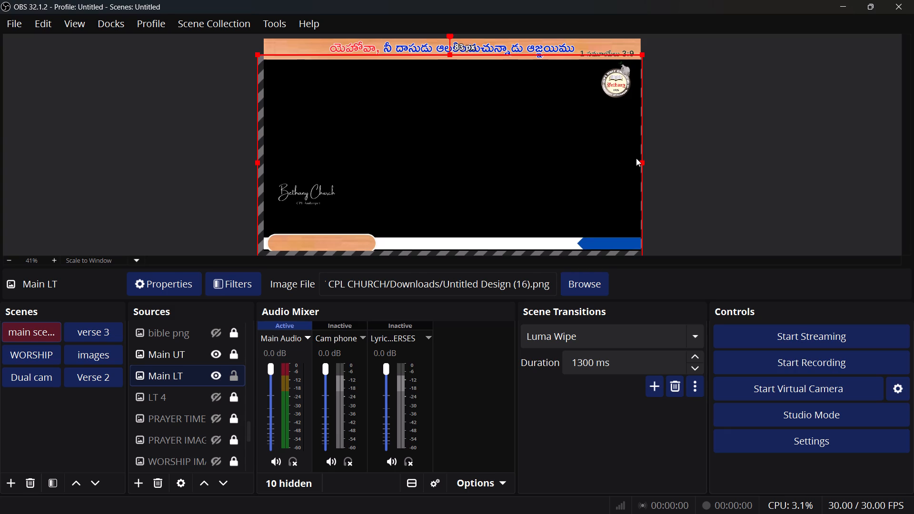
key("Up")
key("Up")
key("Up")
key("Up")
key("Up")
key("Up")
key("Up")
key("Up")
key("Up")
key("Up")
key("Up")
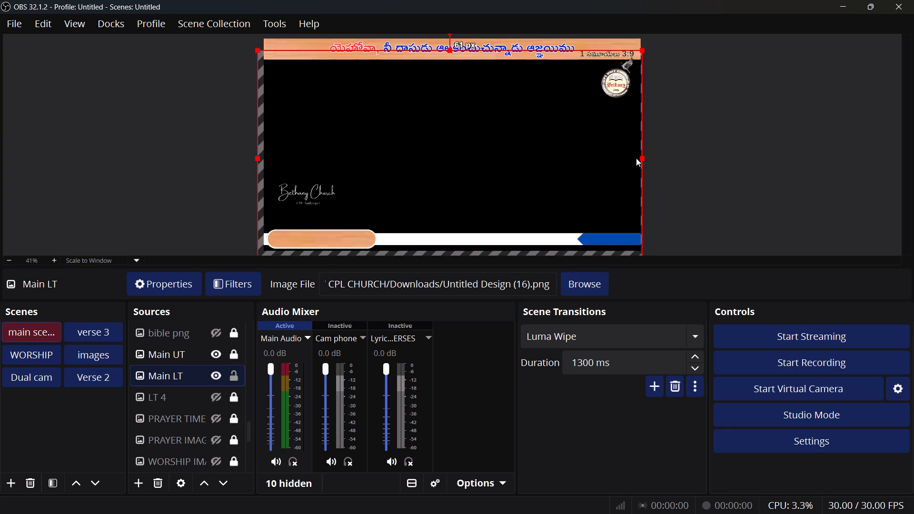
key("Up")
key("Up")
key("Up")
key("Up")
key("Up")
key("Up")
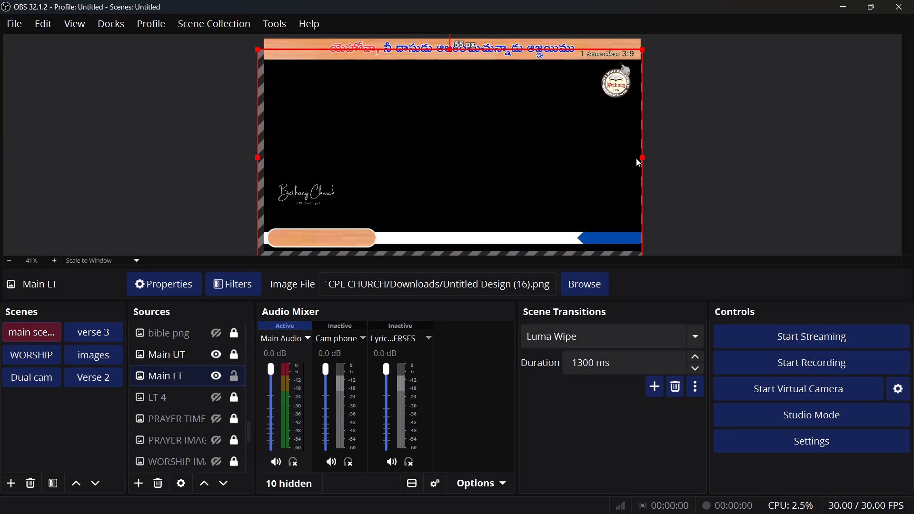
left_click(709, 179)
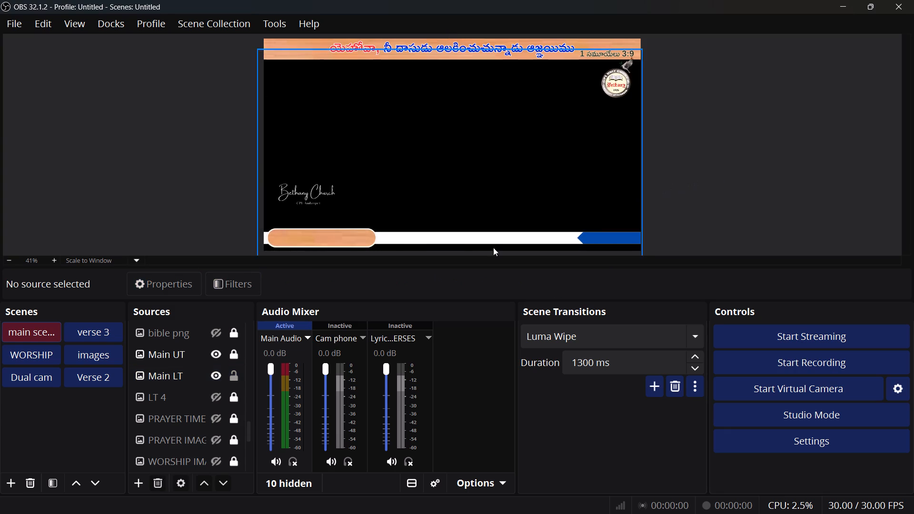
left_click(230, 379)
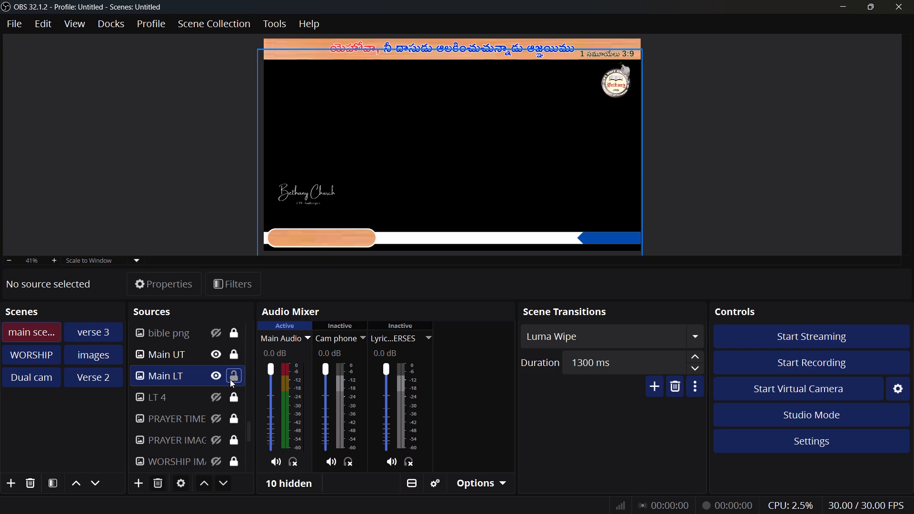
Check the table msg tag against the resized lower banner by briefly showing it, leaving it hidden and locked.
scroll(227, 379, "up", 2)
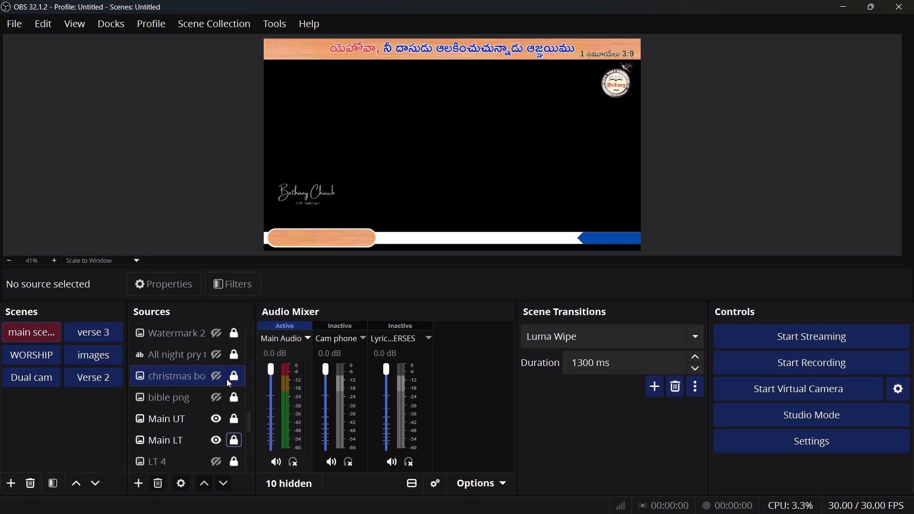
scroll(227, 379, "up", 4)
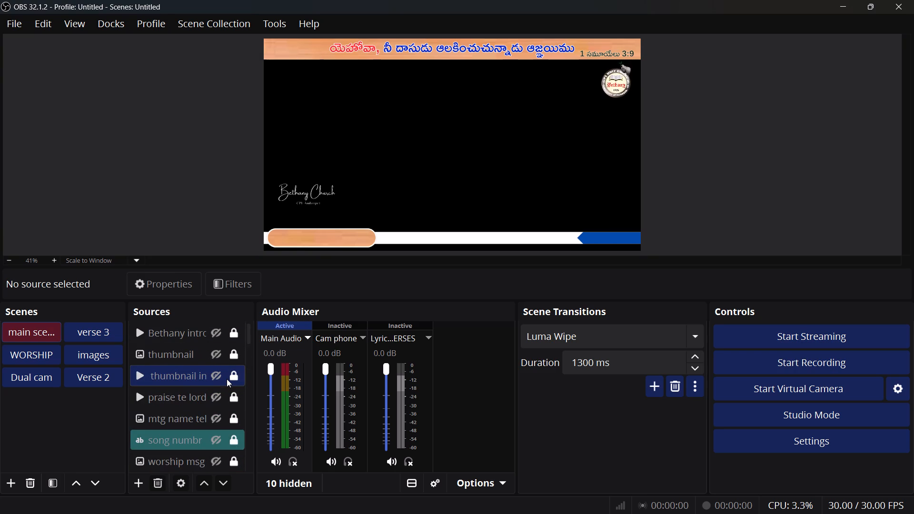
scroll(214, 416, "down", 1)
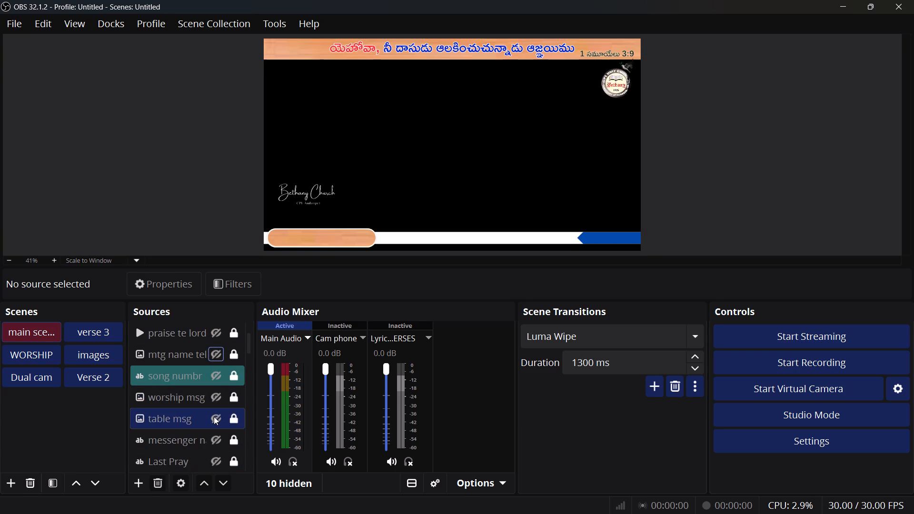
left_click(238, 422)
left_click(238, 422)
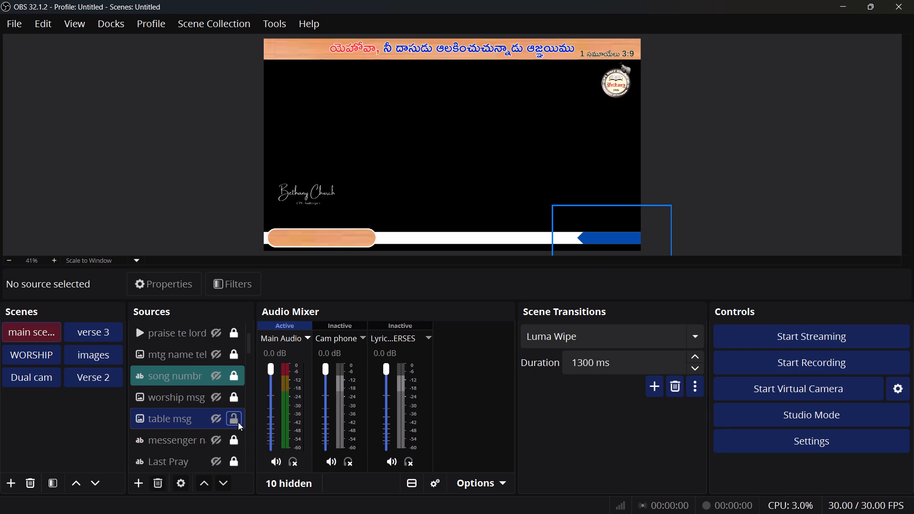
left_click(216, 419)
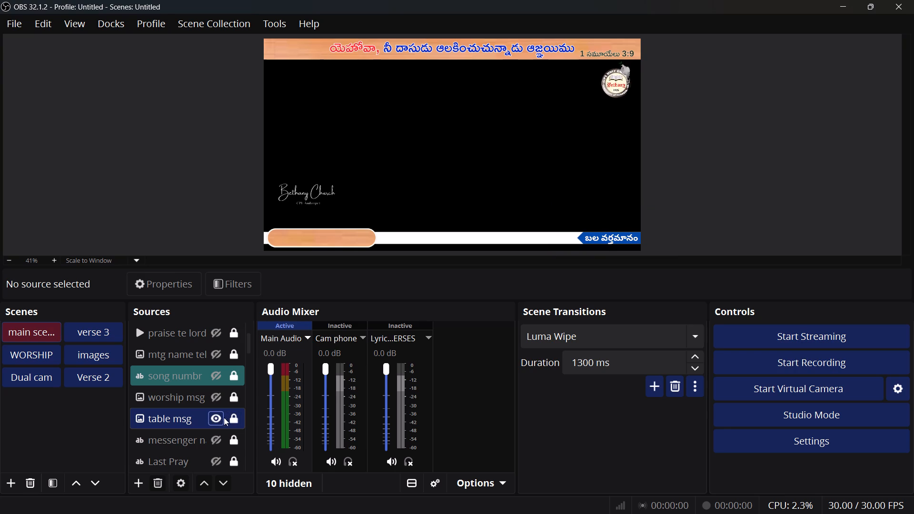
left_click_drag(219, 417, 216, 400)
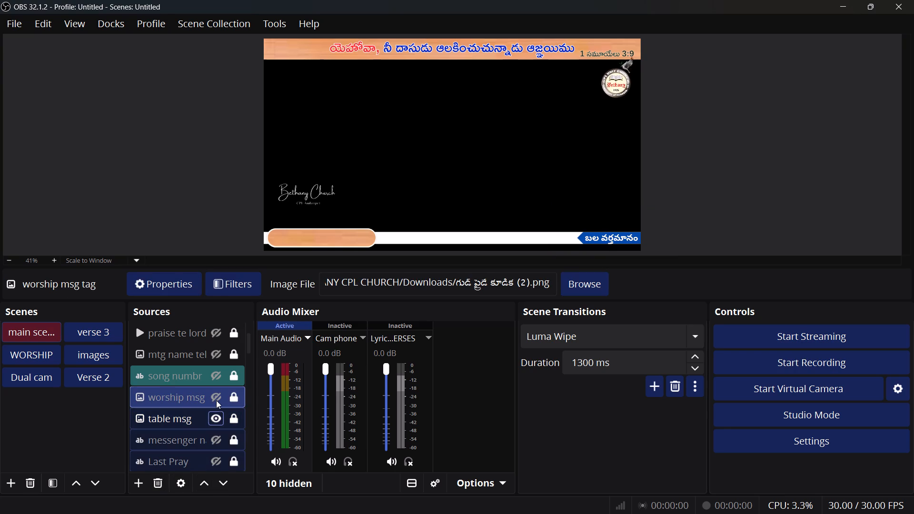
left_click_drag(216, 400, 217, 412)
left_click(217, 412)
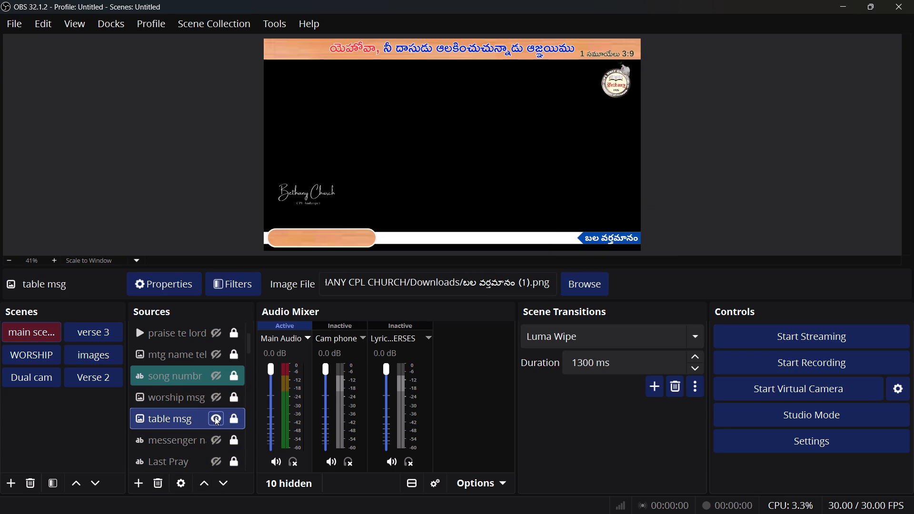
left_click(215, 417)
Show the worship msg tag, enlarge it leftward to about 1606 px from the canvas's left edge to fit the blue arrow, and lock it.
left_click(215, 395)
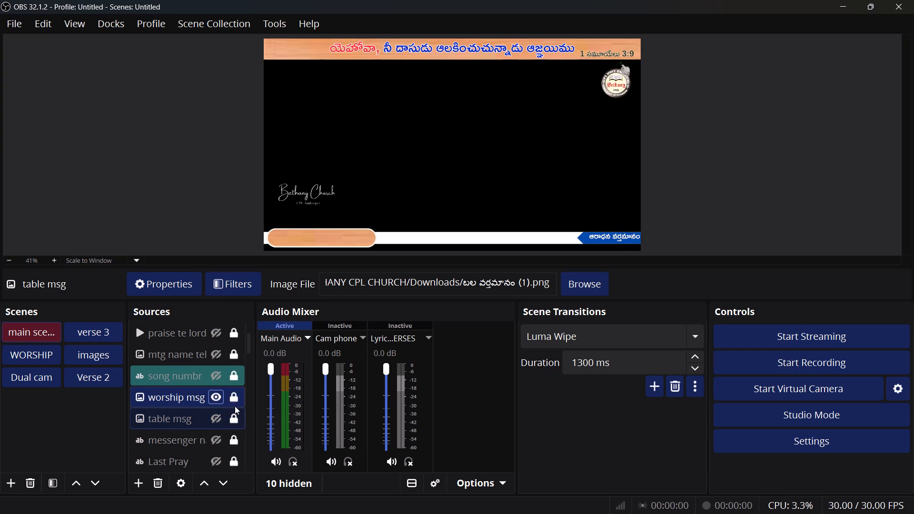
left_click(235, 399)
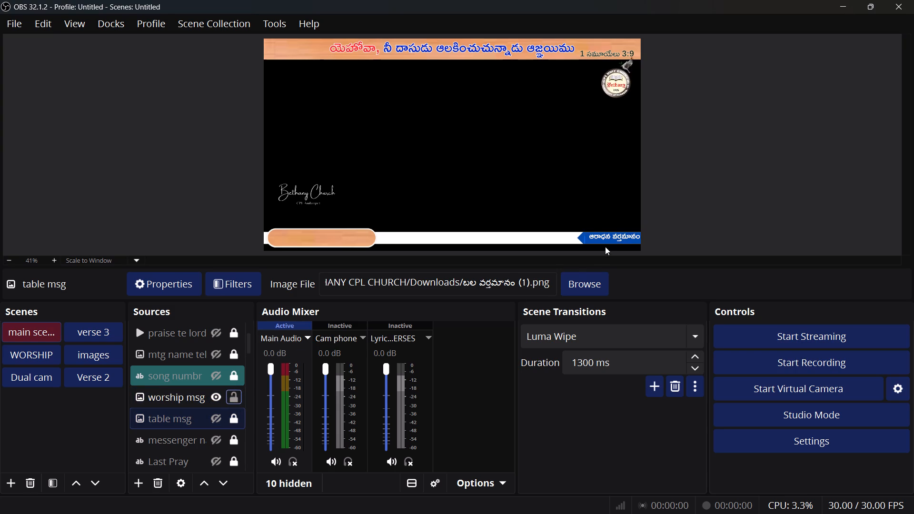
left_click(607, 242)
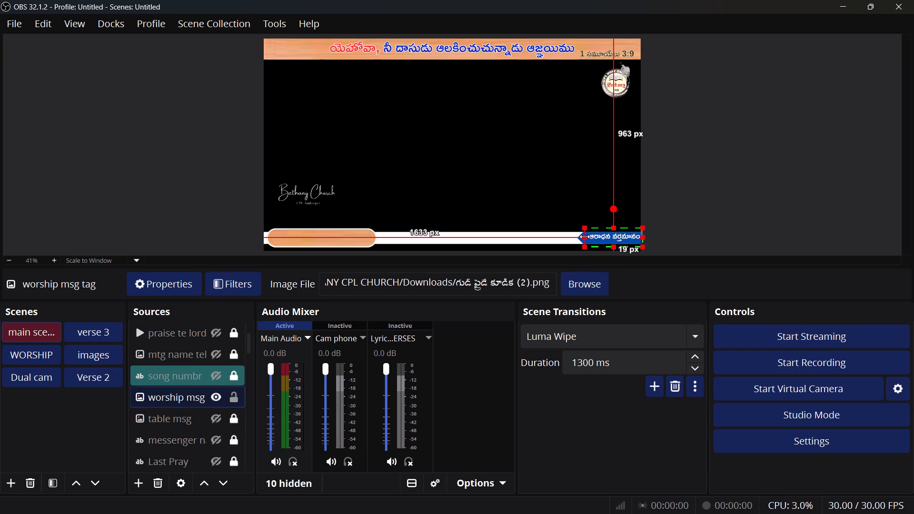
left_click_drag(585, 237, 580, 238)
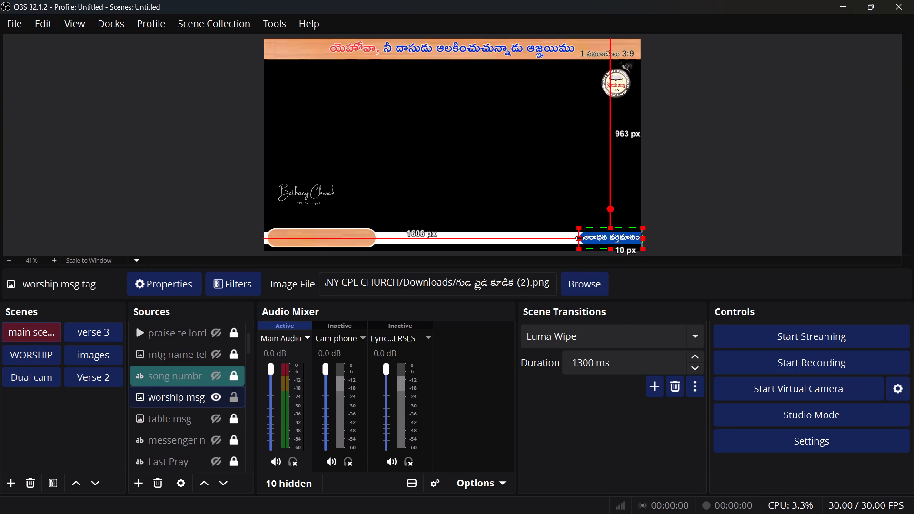
left_click_drag(580, 238, 580, 238)
left_click(549, 198)
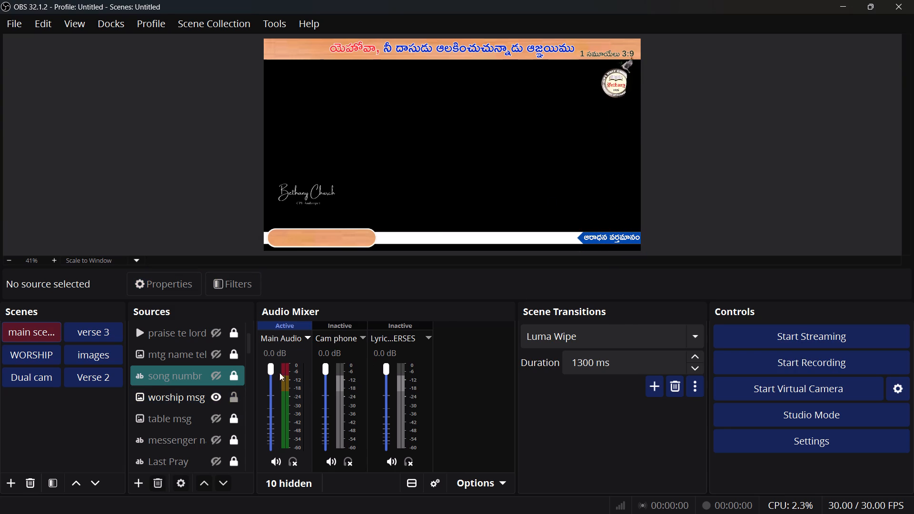
left_click(233, 399)
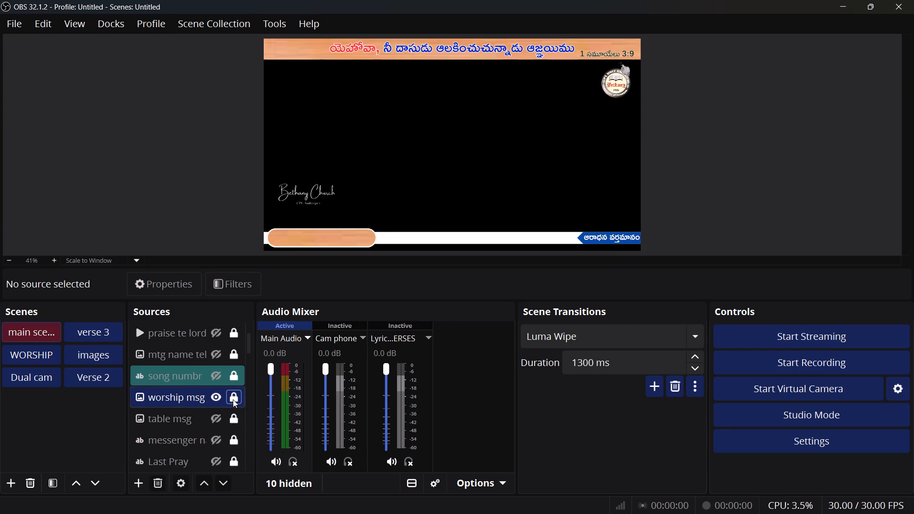